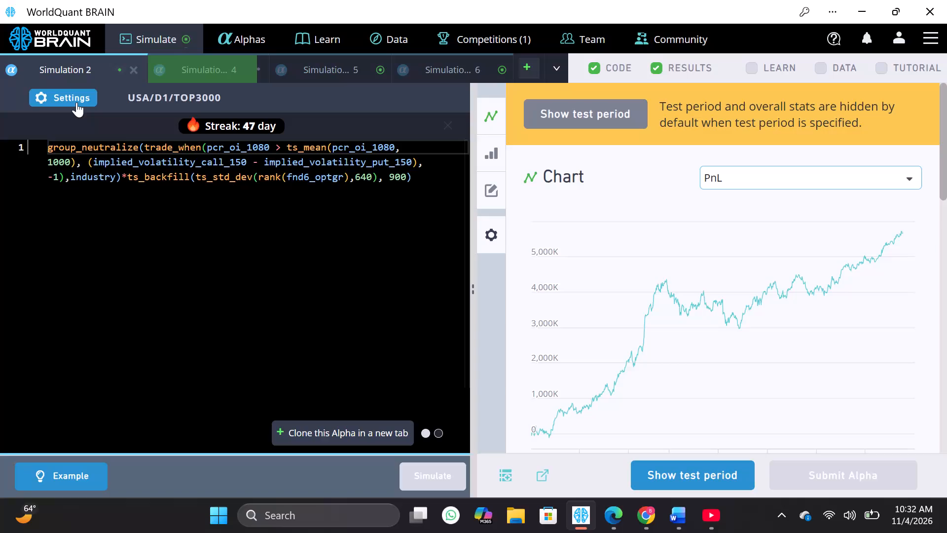
Set the decay to 9 in the Simulation 2 settings, apply it, and rerun the alpha simulation.
left_click(76, 95)
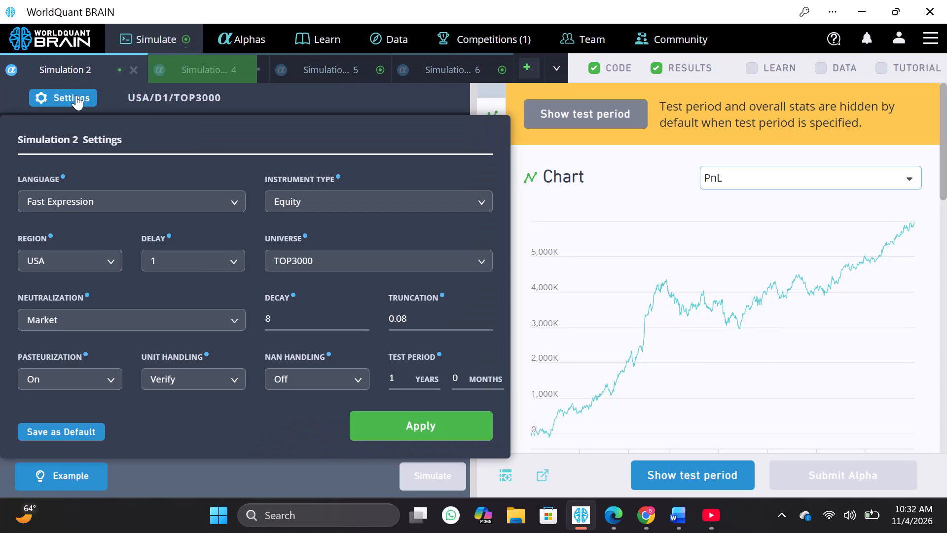
left_click(364, 315)
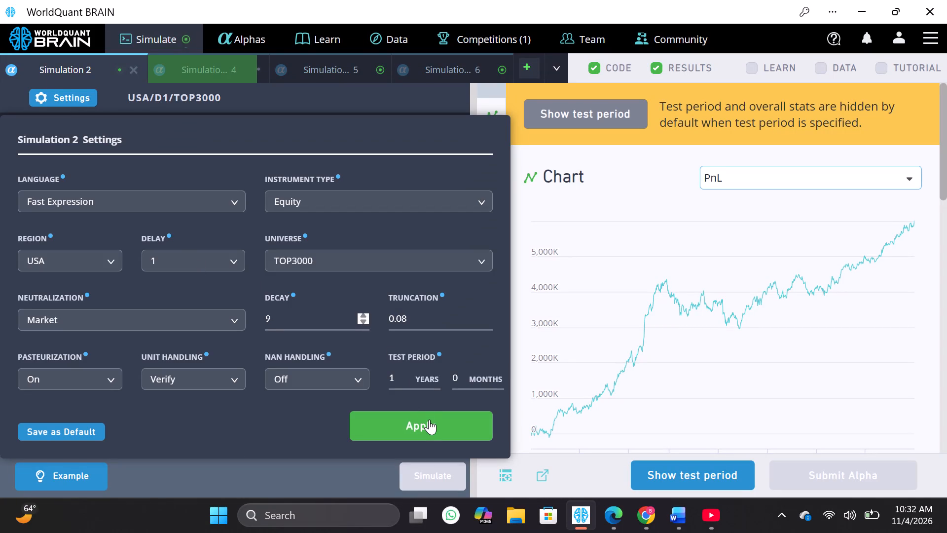
left_click(429, 419)
left_click(432, 466)
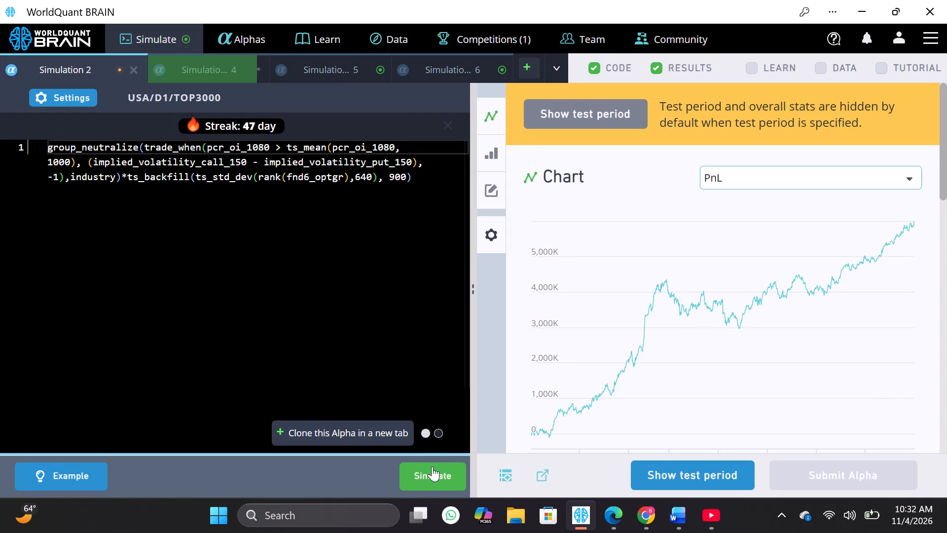
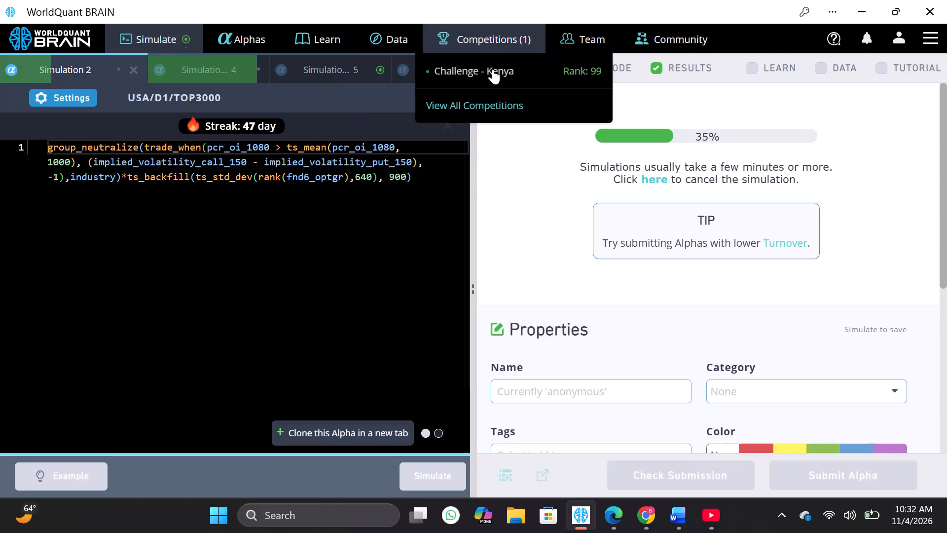
View the Challenge - Kenya leaderboard while the simulation runs, and return to the simulation page.
left_click(520, 75)
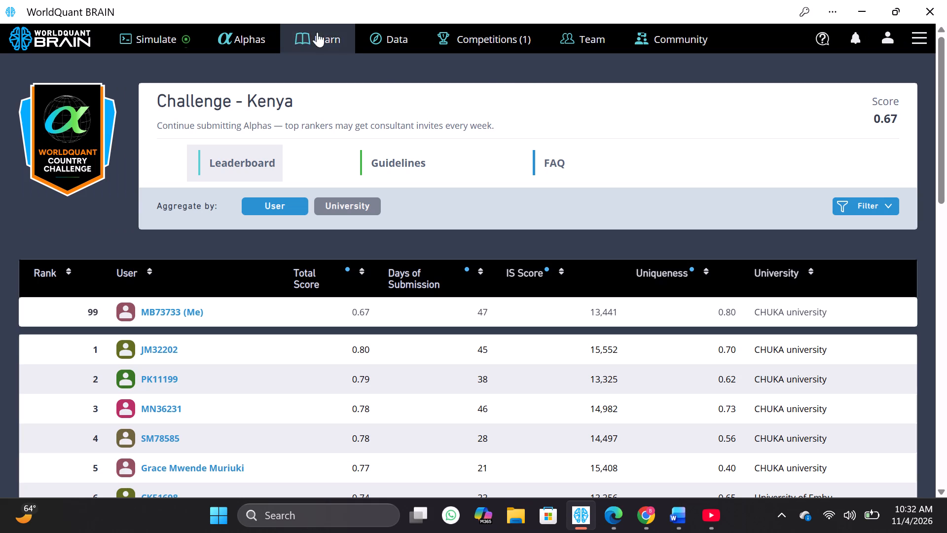
left_click(173, 32)
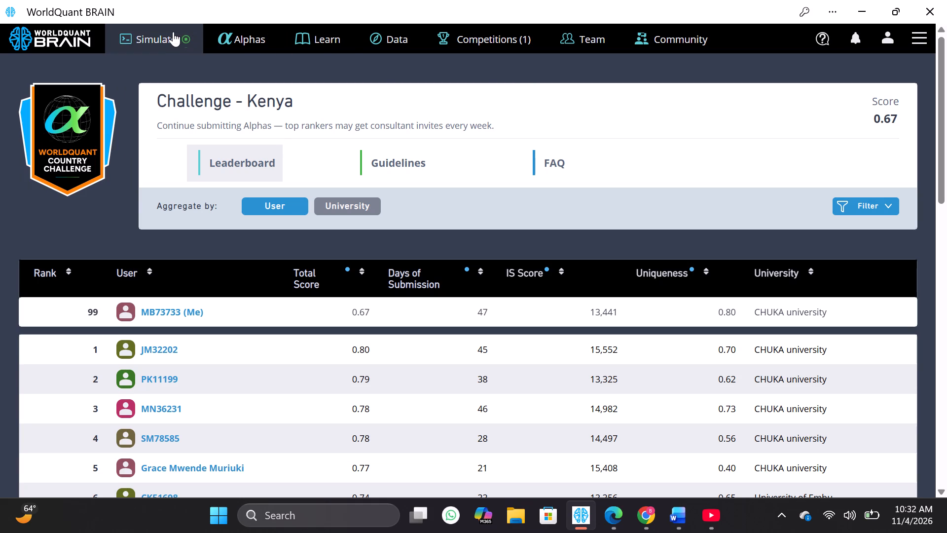
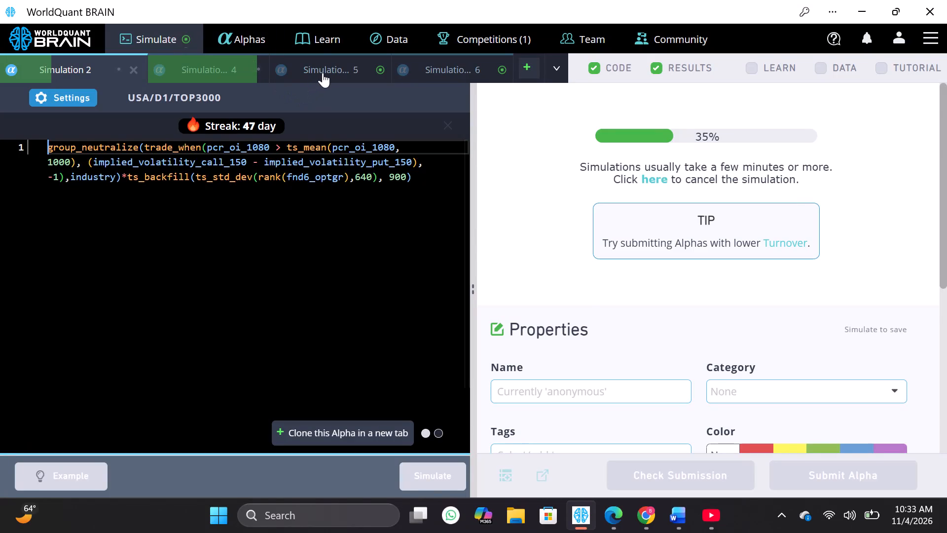
Close the Simulation 5, Simulation 6 and Simulation 2 tabs, keeping only Simulation 4 open.
left_click(323, 73)
left_click(378, 67)
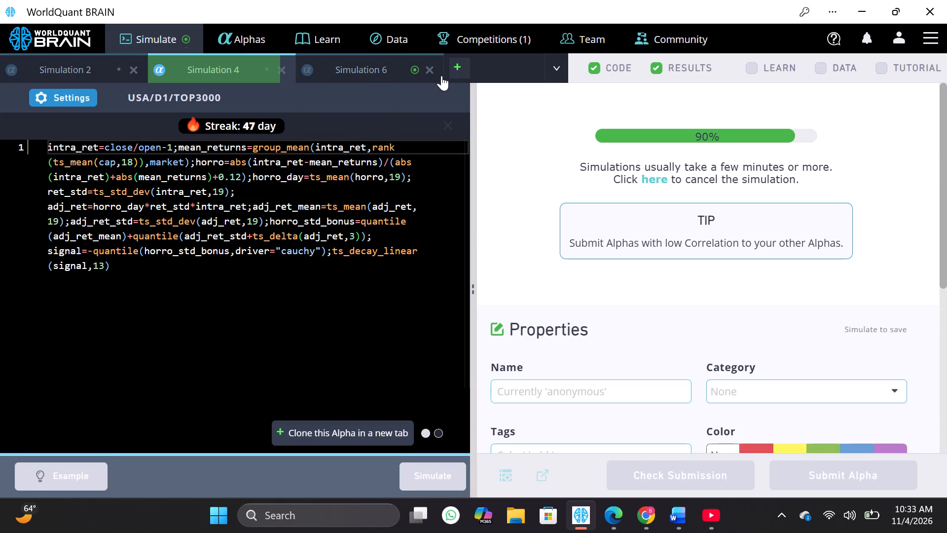
left_click(429, 70)
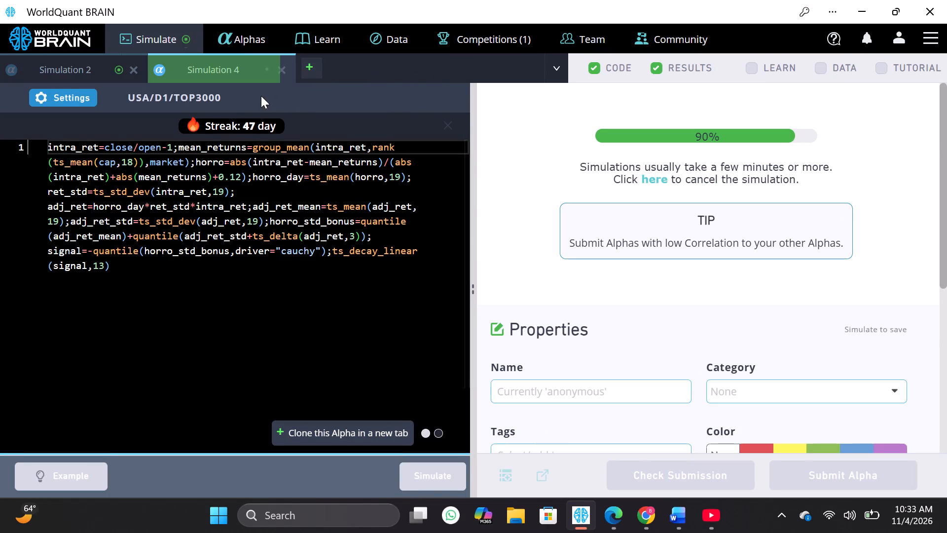
left_click(133, 71)
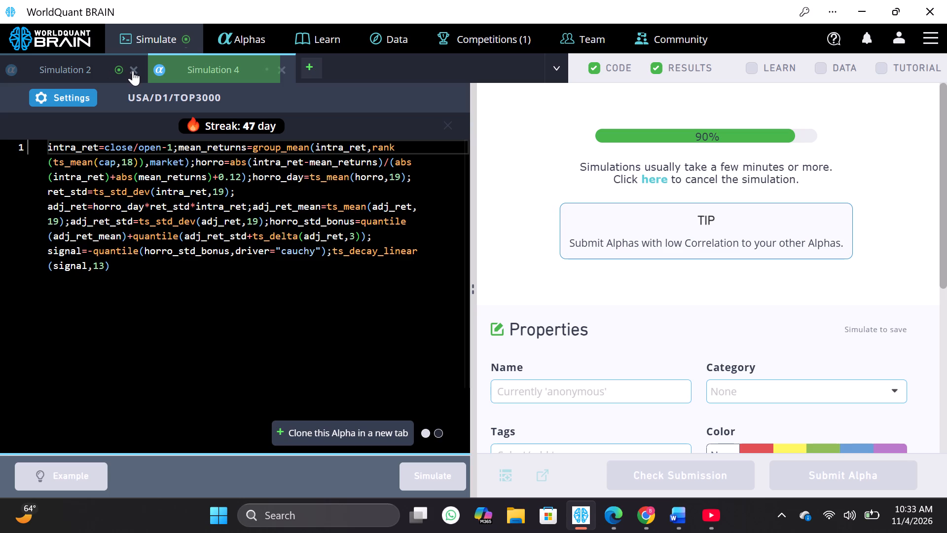
left_click(133, 71)
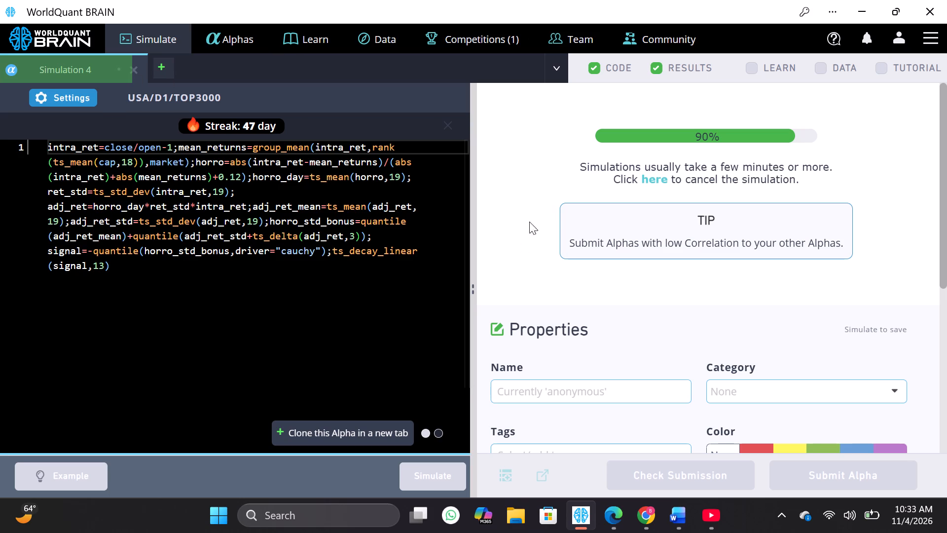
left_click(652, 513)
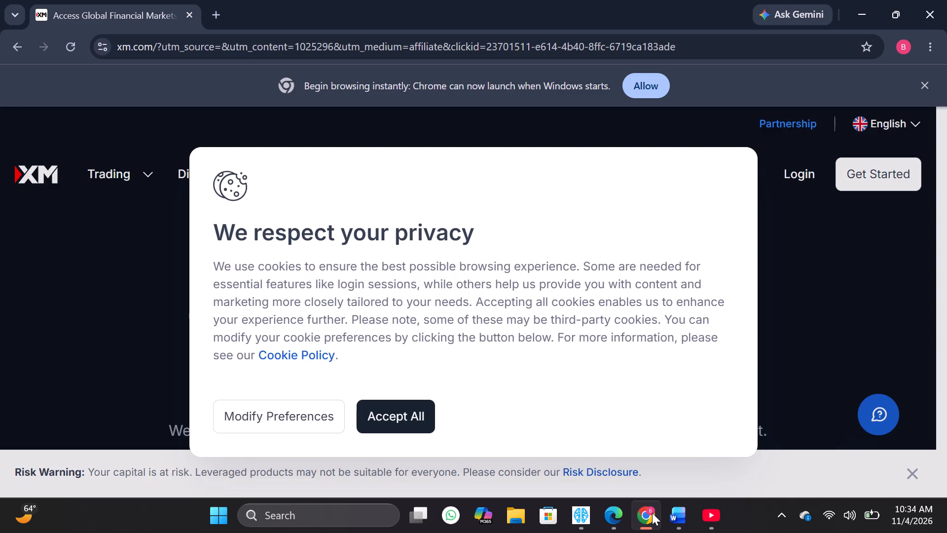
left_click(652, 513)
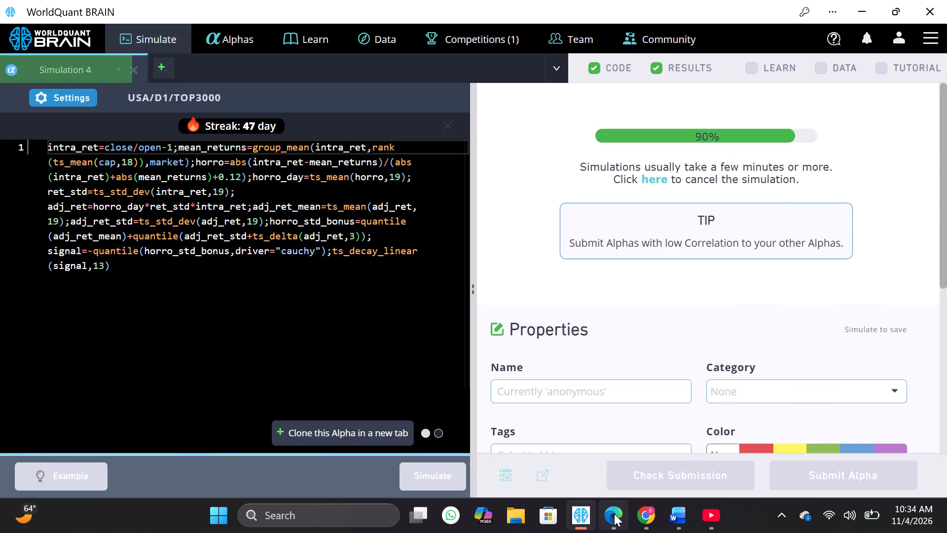
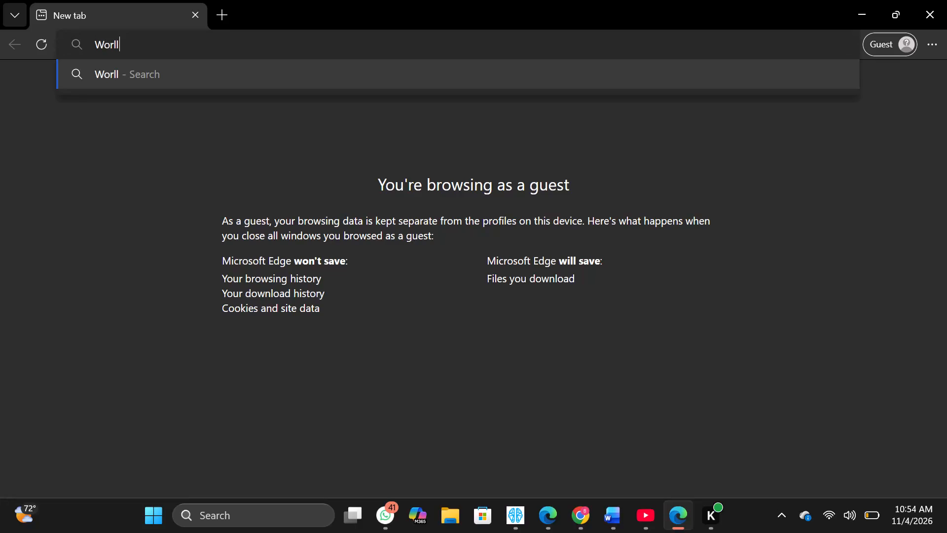
Enter "World quant" as the web search query in the new tab of the guest Edge window.
key("BackSpace")
key("d")
key("space")
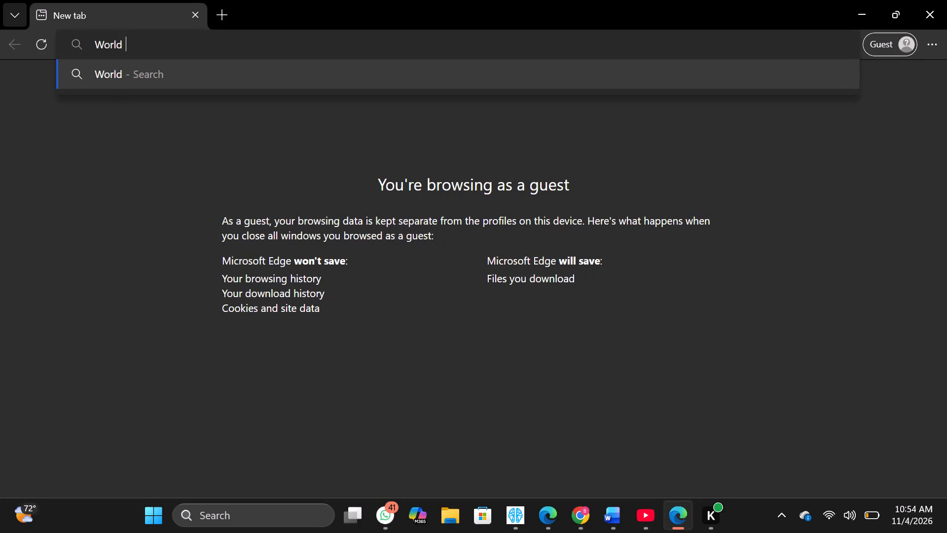
key("u")
type("ant")
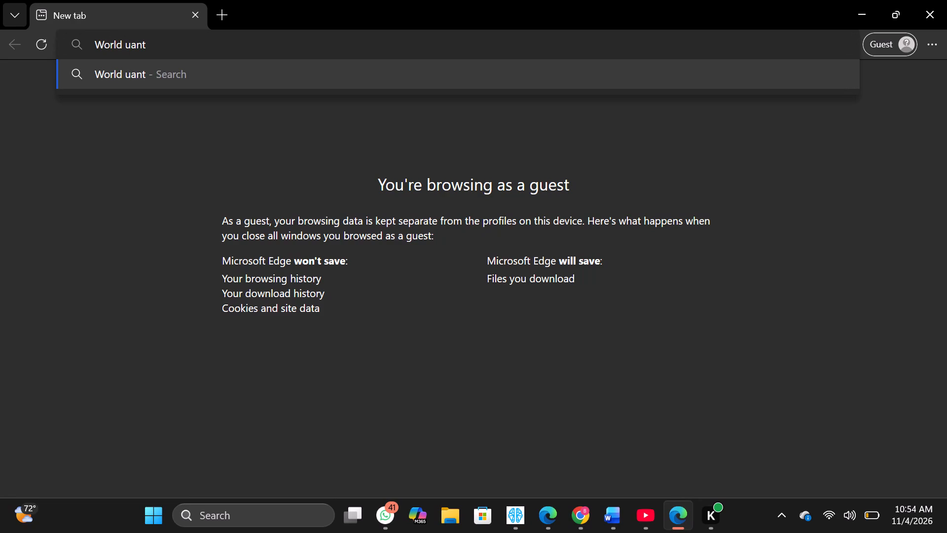
key("BackSpace")
key("BackSpace")
key("BackSpace")
key("BackSpace")
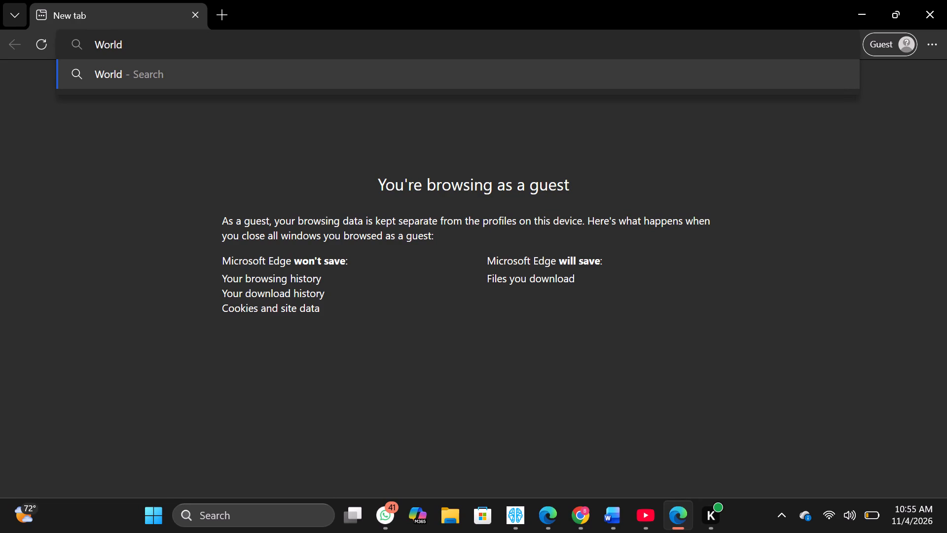
key("q")
type("yant")
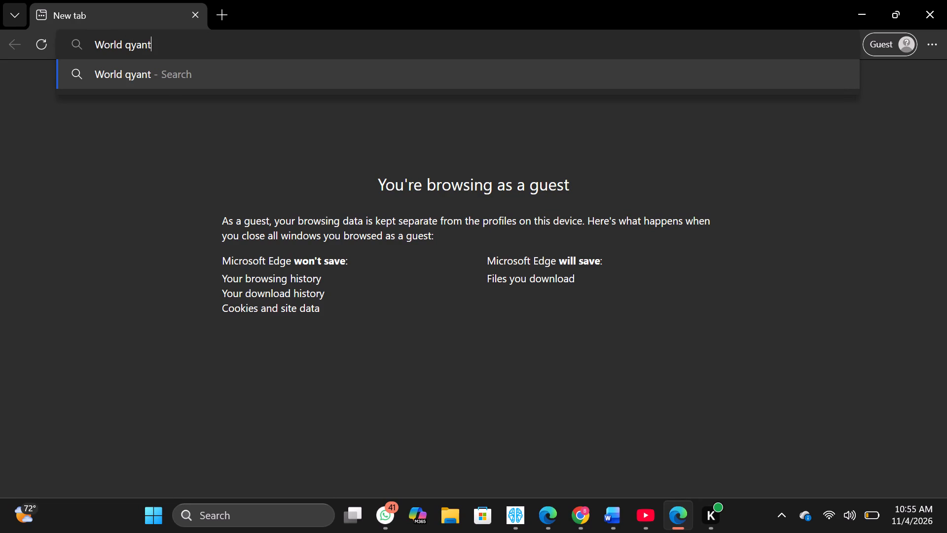
key("BackSpace")
key("BackSpace")
key("BackSpace")
key("BackSpace")
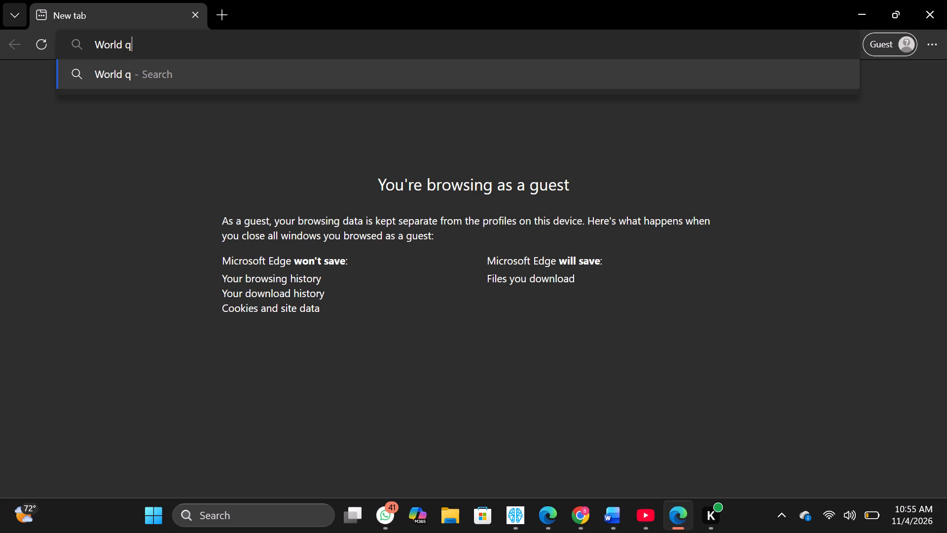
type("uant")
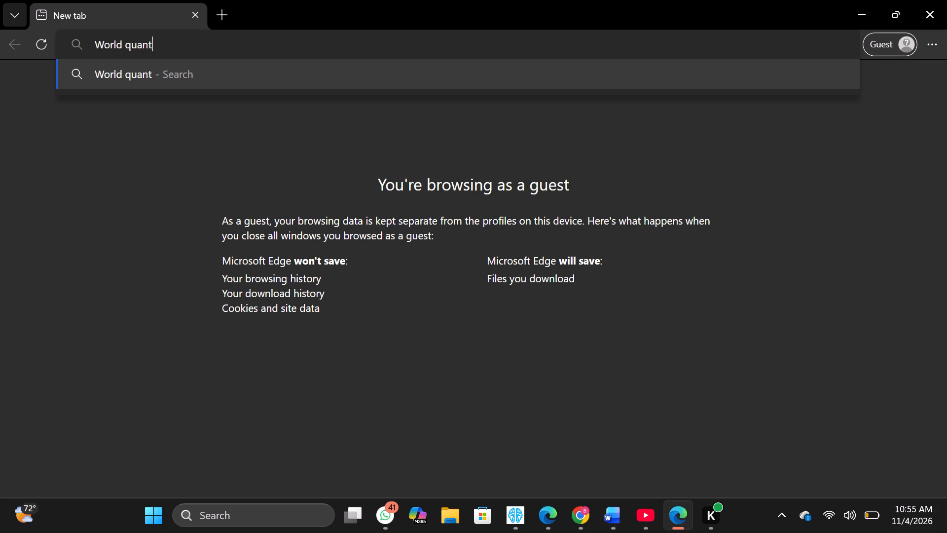
Run the web search for World quant and open the WorldQuant BRAIN platform site from the results.
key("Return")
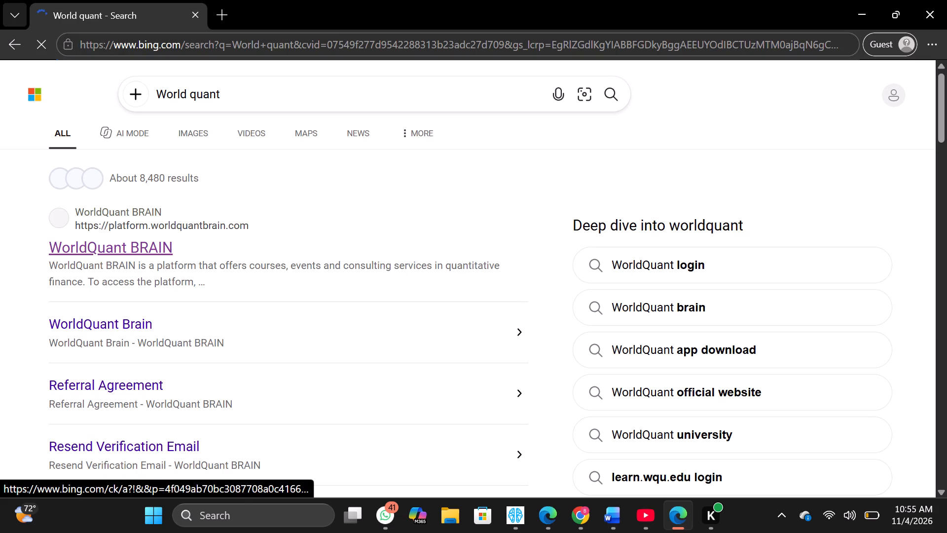
left_click(159, 252)
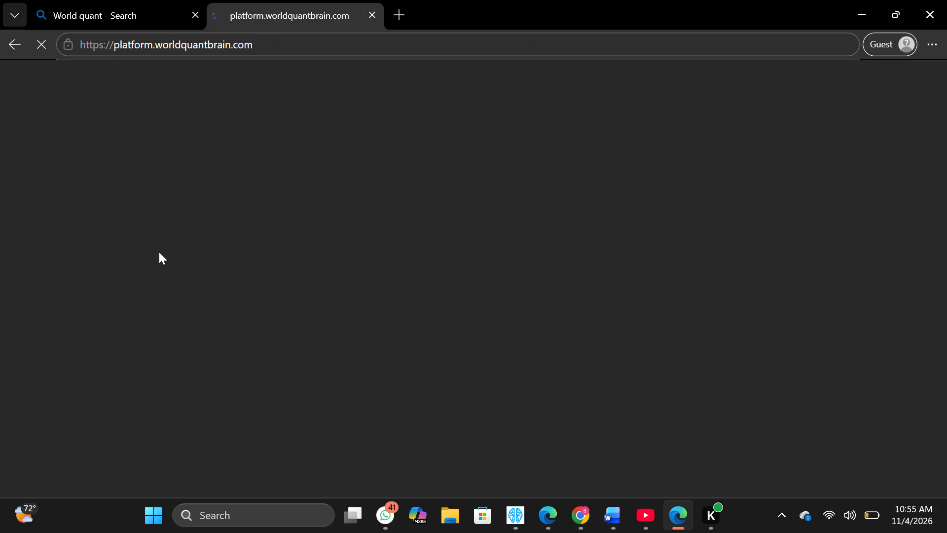
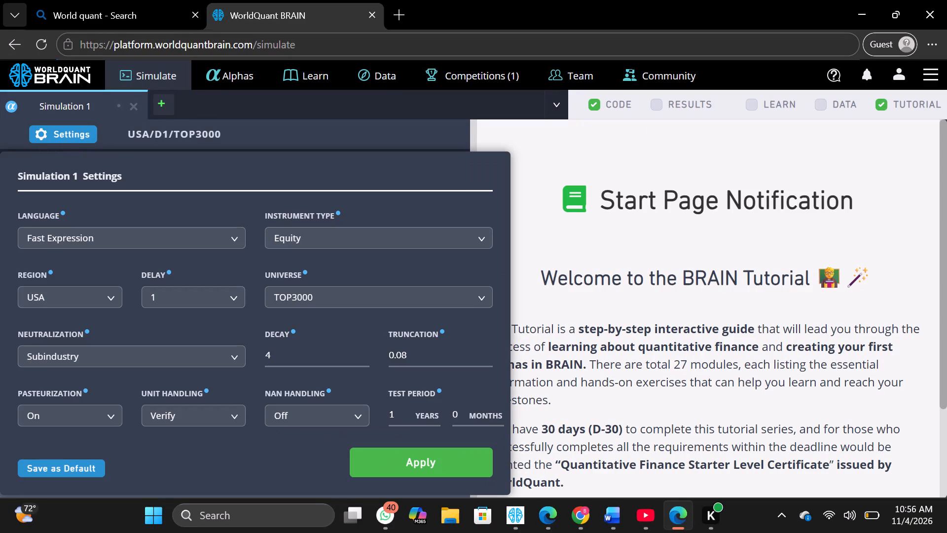
Set Simulation 1's universe to TOP1000, truncation to 0.01 and decay to 10, and apply the settings.
left_click(482, 292)
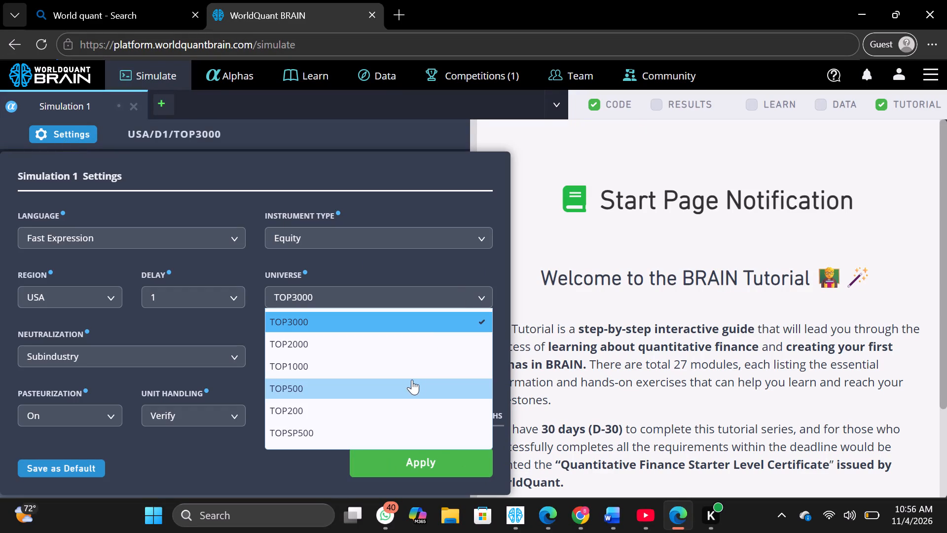
left_click(408, 369)
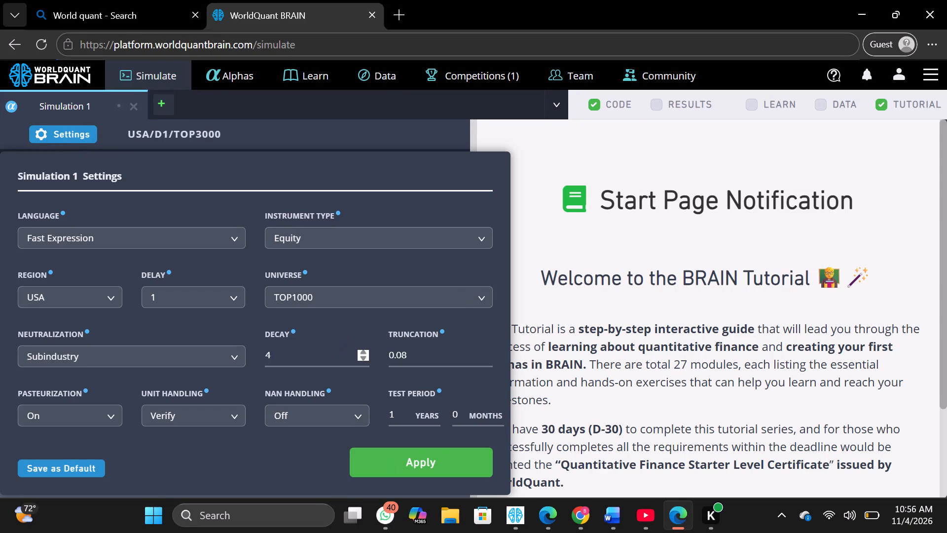
left_click(444, 353)
key("BackSpace")
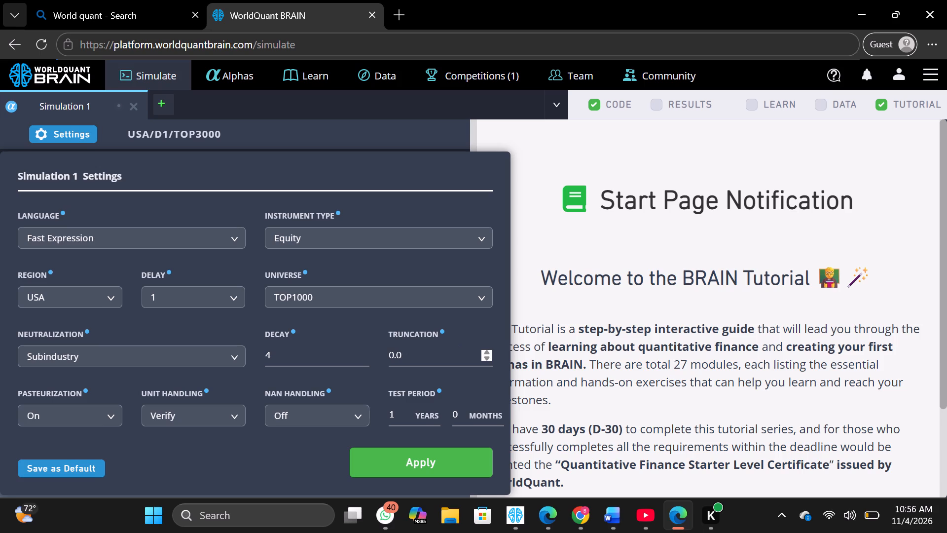
key("1")
left_click(343, 350)
key("BackSpace")
type("10")
left_click(388, 463)
Run the simulation of the ts_product alpha expression in Simulation 1.
left_click(410, 476)
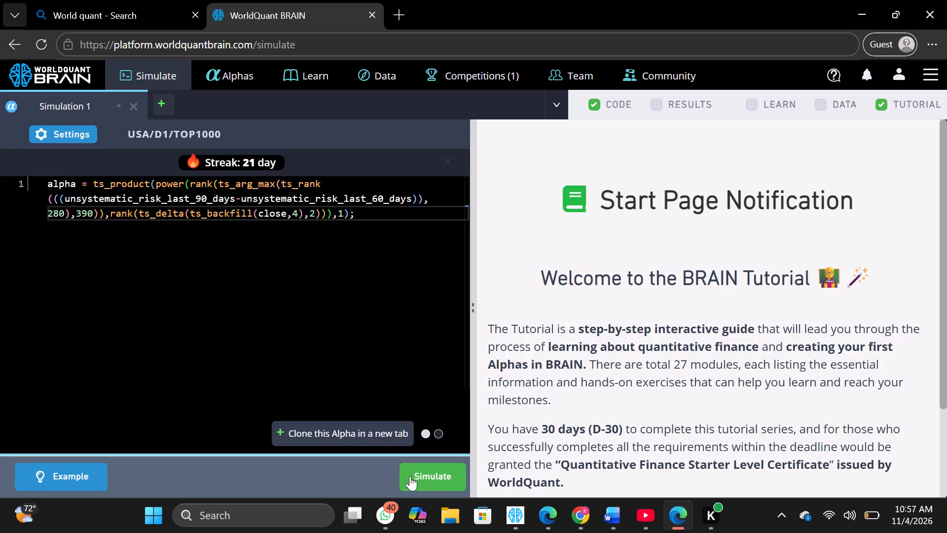
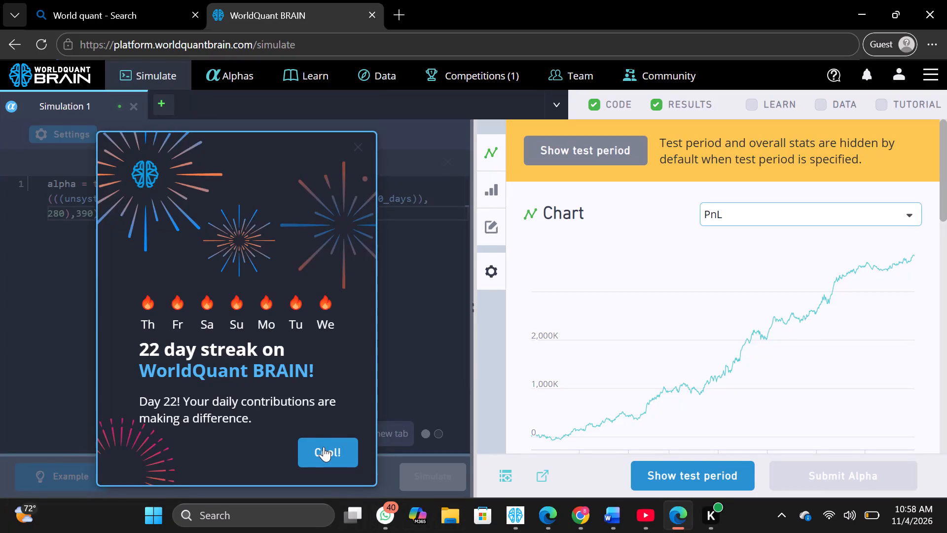
Dismiss the streak message, show Simulation 1's test period, and examine its IS Summary and expanded Self Correlation section.
left_click(324, 447)
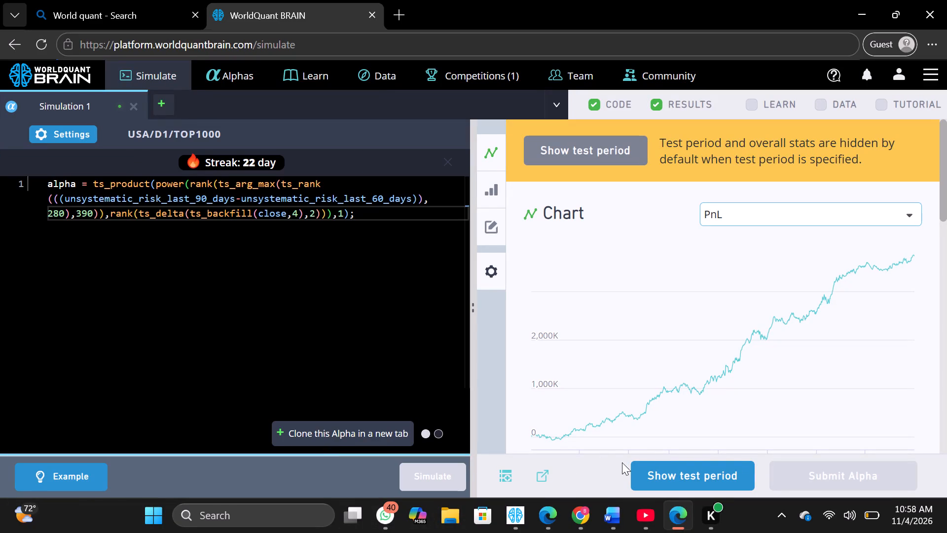
left_click(666, 465)
scroll(662, 431, "down", 3)
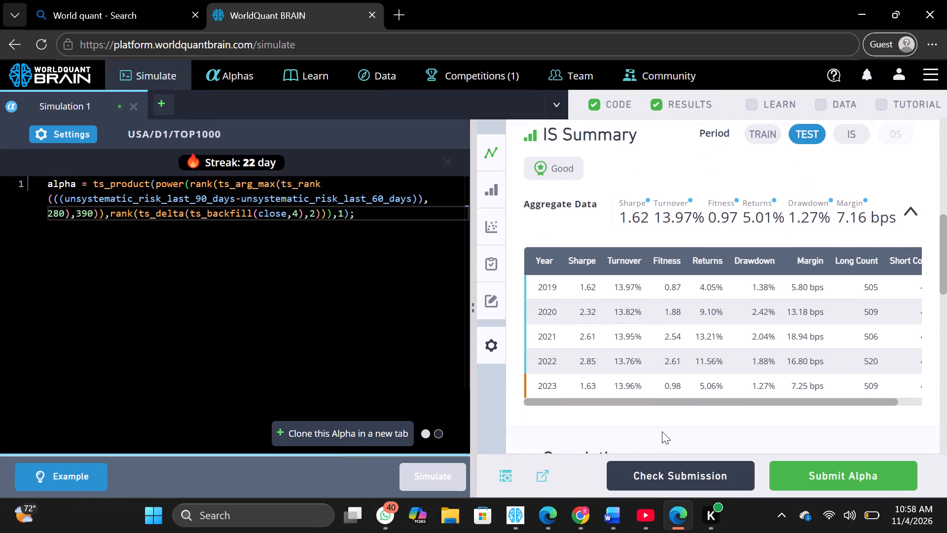
scroll(662, 431, "down", 2)
left_click(911, 375)
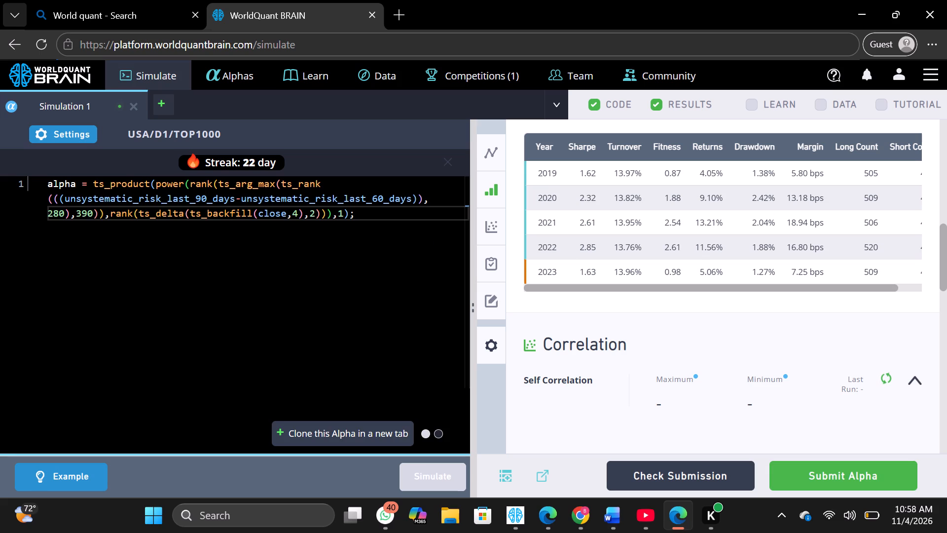
Clone the ts_product alpha from Simulation 1 into a new simulation tab.
left_click(381, 433)
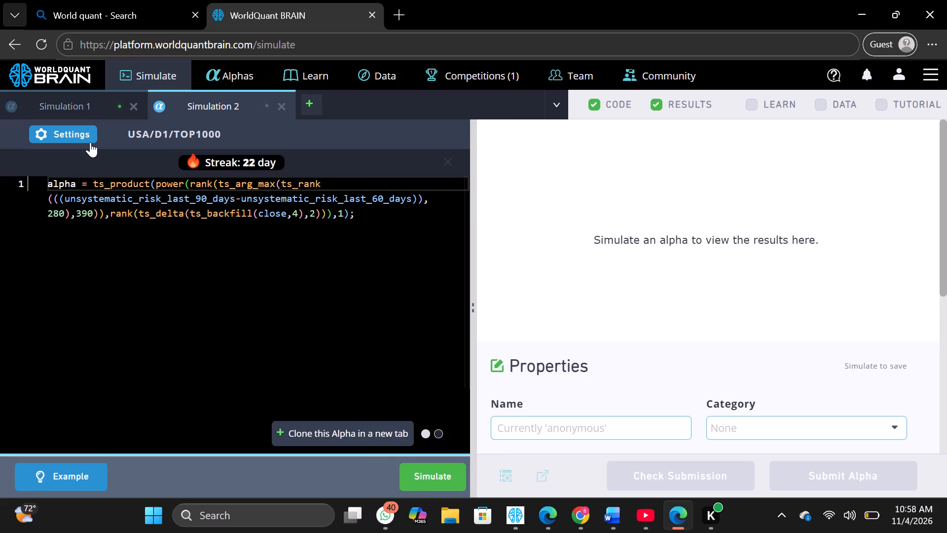
Set Simulation 2's truncation to 0.05 and apply the settings.
left_click(90, 142)
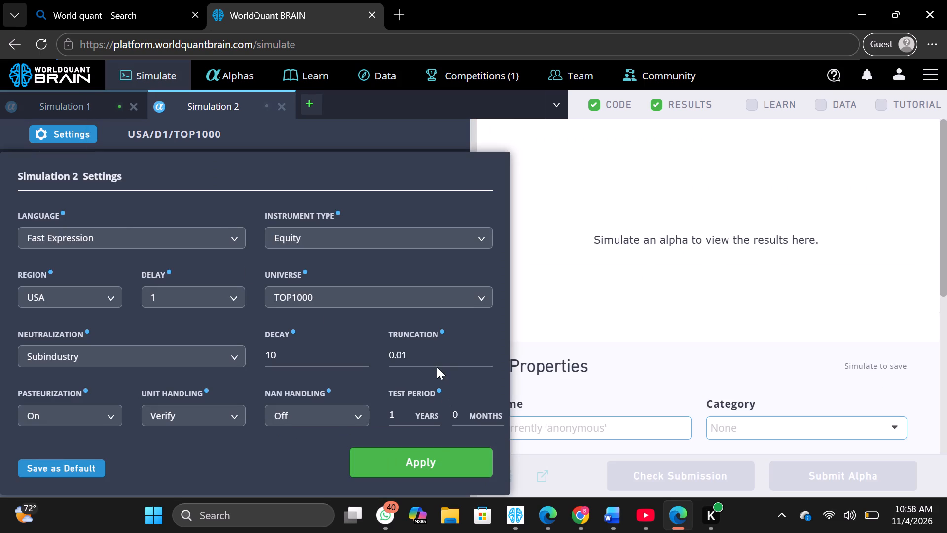
left_click(434, 355)
key("BackSpace")
key("0")
key("4")
key("BackSpace")
key("BackSpace")
key("4")
key("BackSpace")
key("5")
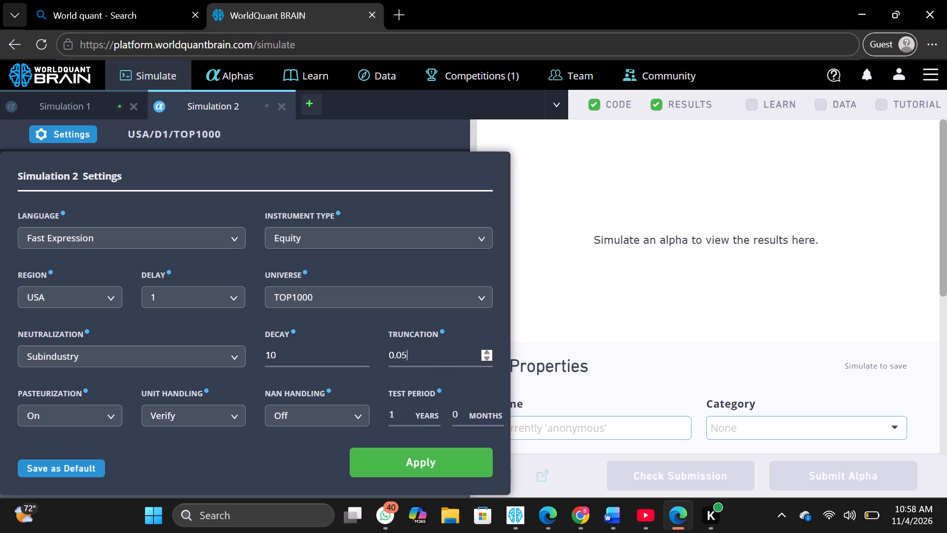
left_click(464, 463)
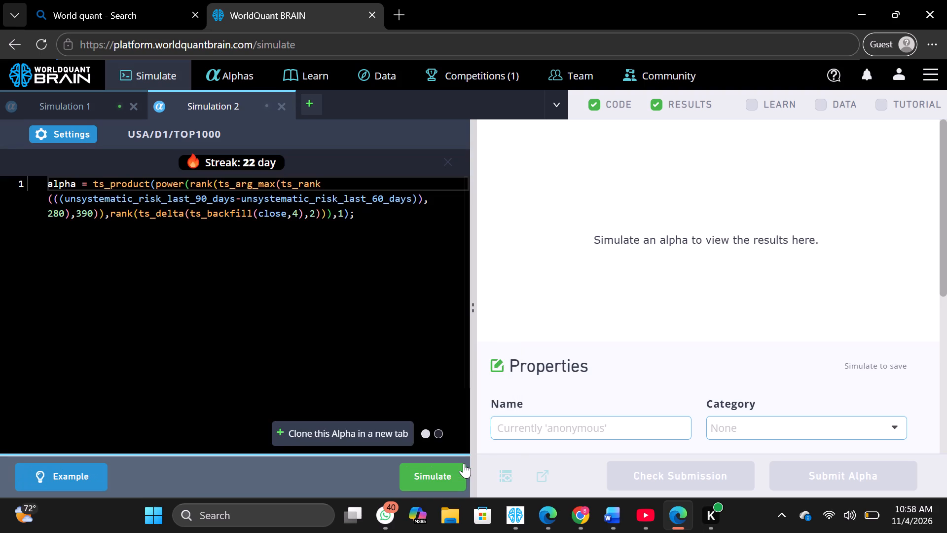
Run the simulation of the cloned ts_product alpha in Simulation 2.
left_click(442, 476)
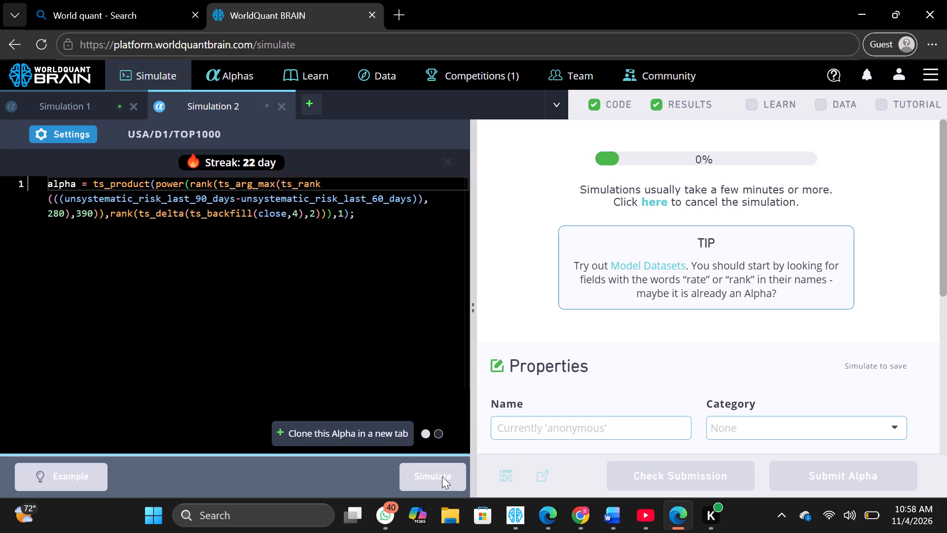
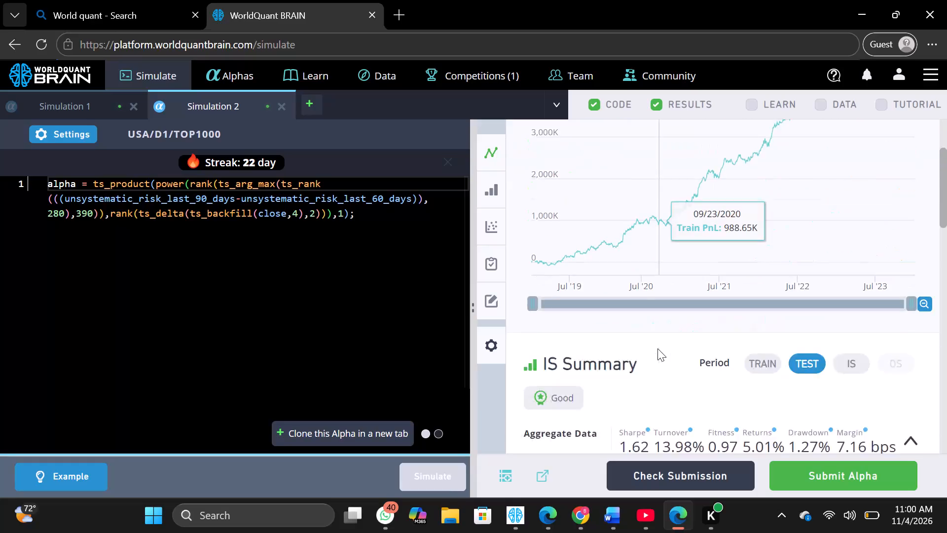
Review Simulation 2's results through the IS Testing Status section, and close that simulation.
scroll(657, 348, "down", 3)
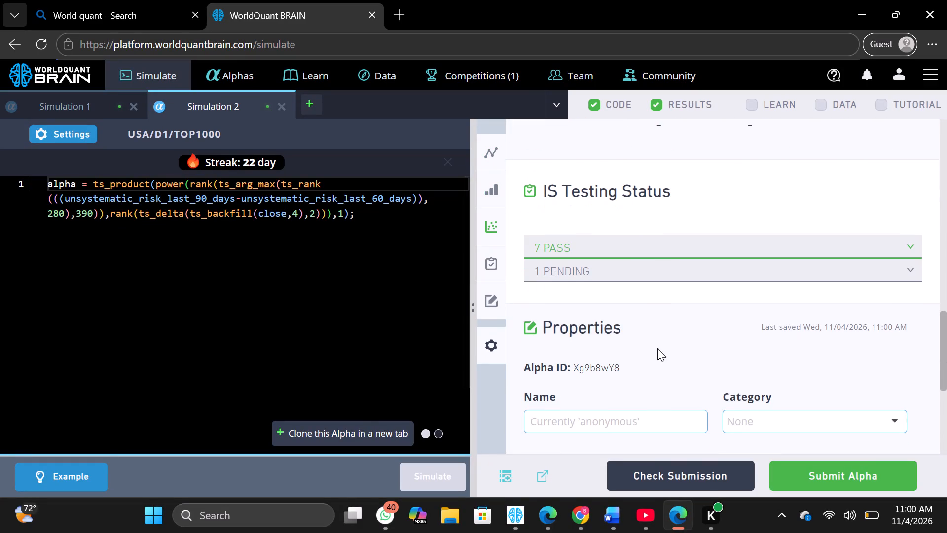
left_click(279, 102)
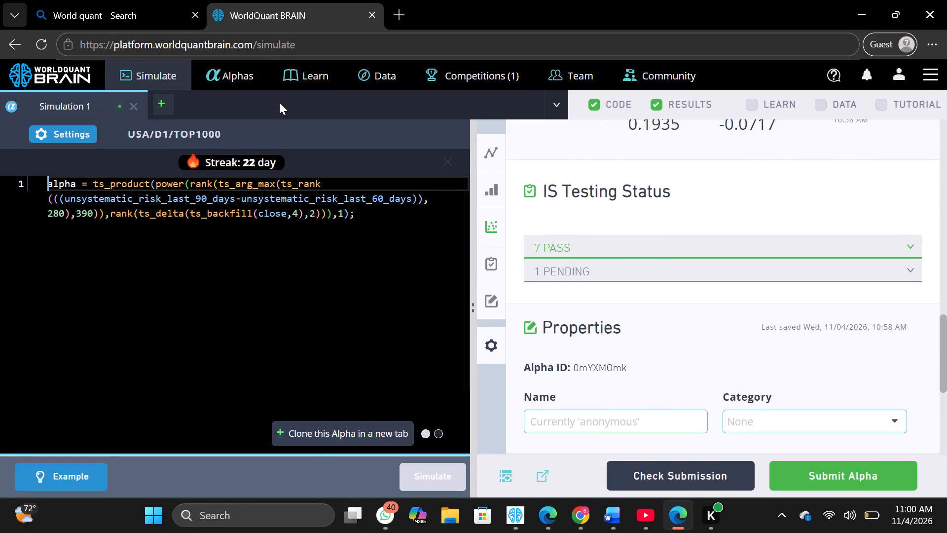
Clone Simulation 1's ts_product alpha into a new simulation and change the final ts_product argument to 2.
left_click(308, 437)
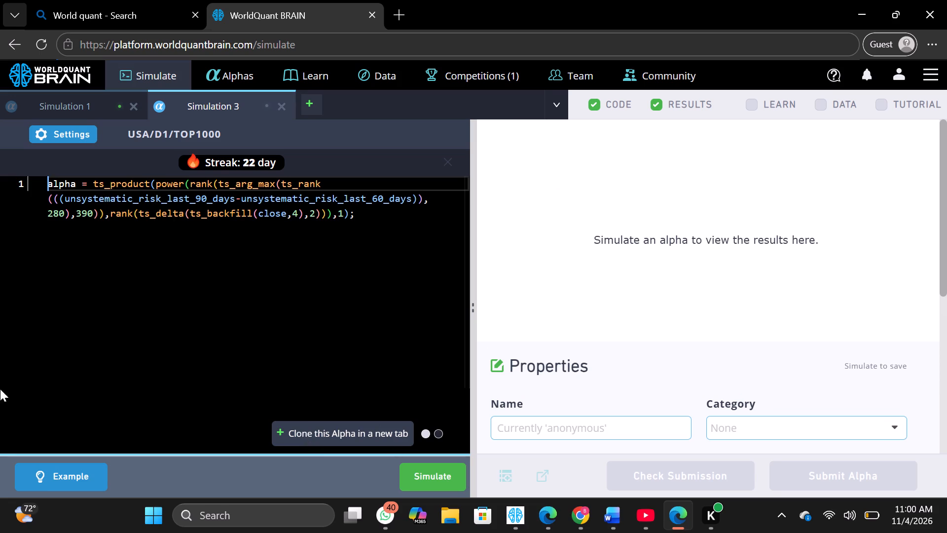
left_click(344, 215)
key("BackSpace")
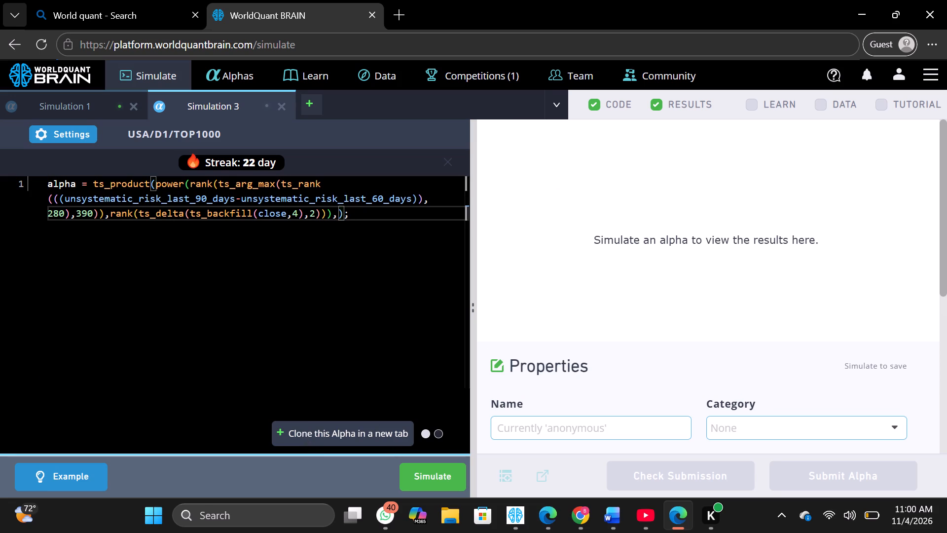
key("2")
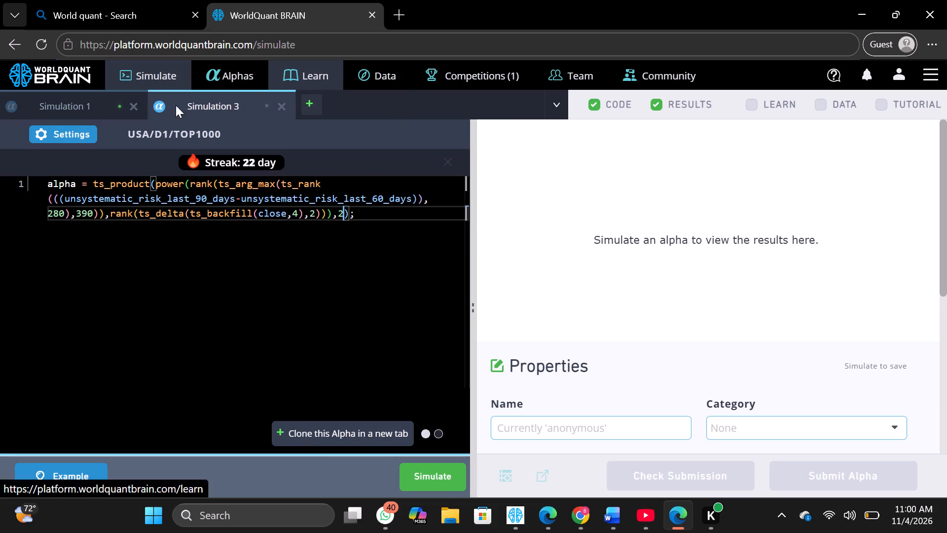
Set Simulation 3's truncation to 0.02 and apply the settings.
left_click(92, 128)
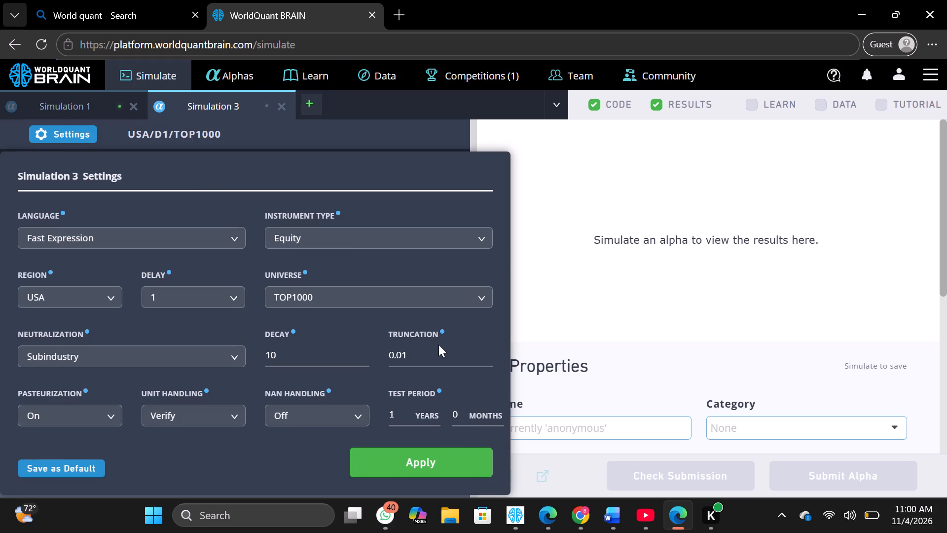
left_click(438, 344)
left_click(442, 359)
key("BackSpace")
key("2")
key("Return")
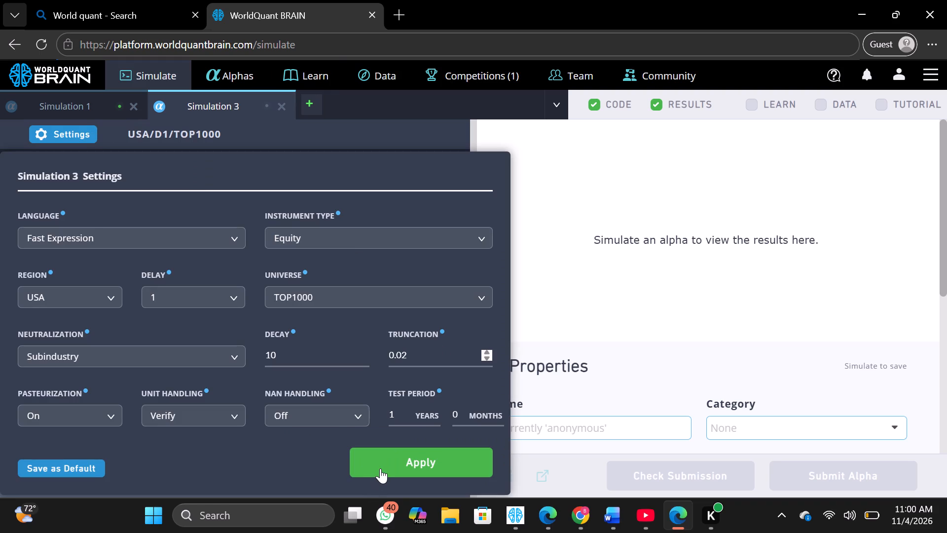
left_click(380, 468)
Run the simulation of the edited ts_product alpha in Simulation 3.
left_click(429, 474)
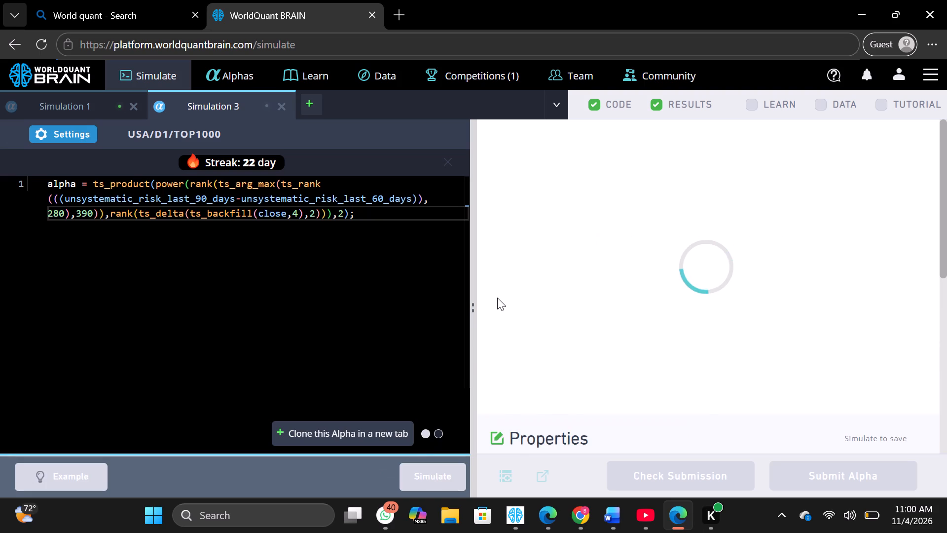
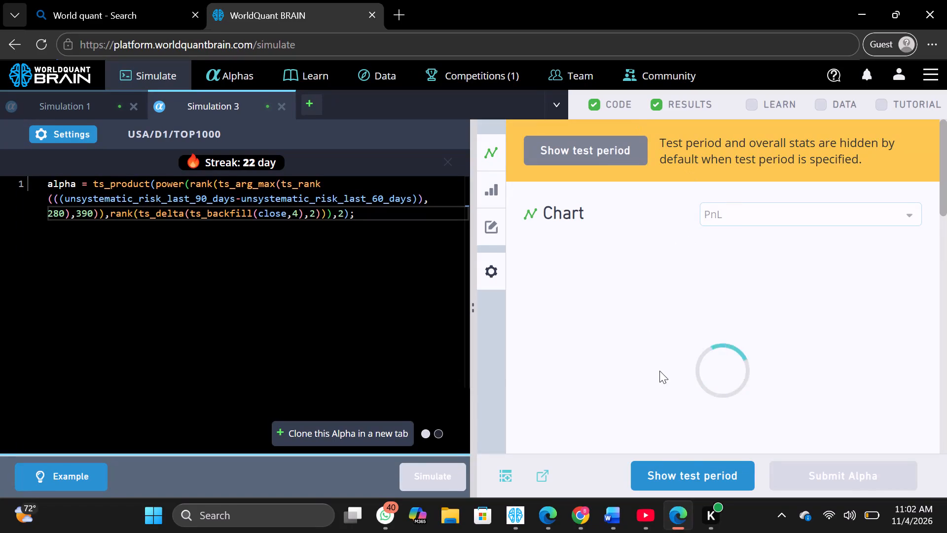
Change the first risk field in Simulation 3's alpha to unsystematic_risk_last_30_days and run the simulation again.
scroll(676, 429, "down", 3)
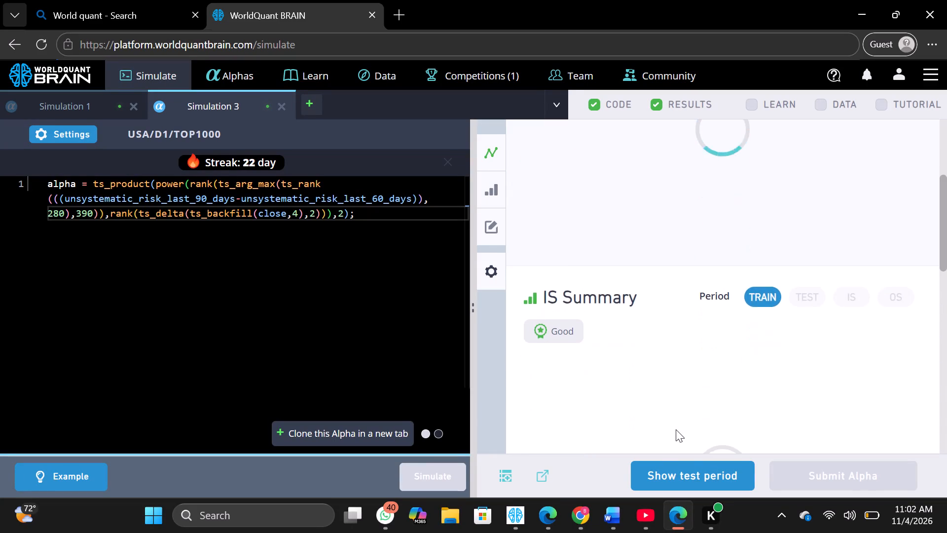
scroll(574, 305, "right", 1)
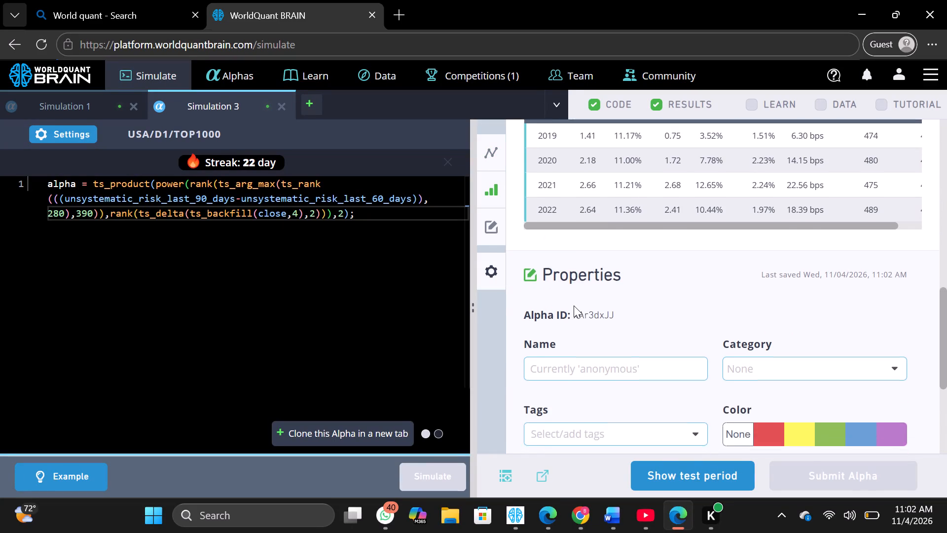
scroll(574, 305, "right", 1)
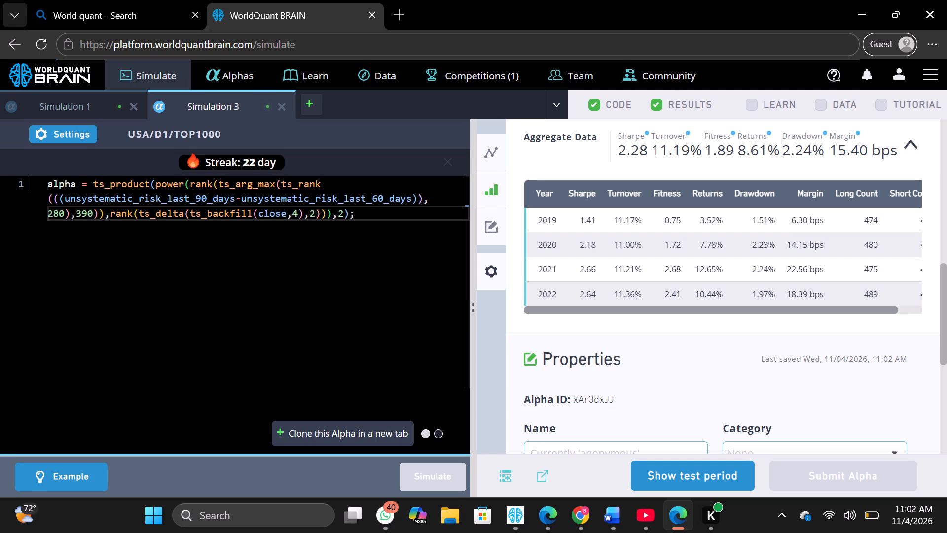
left_click(206, 197)
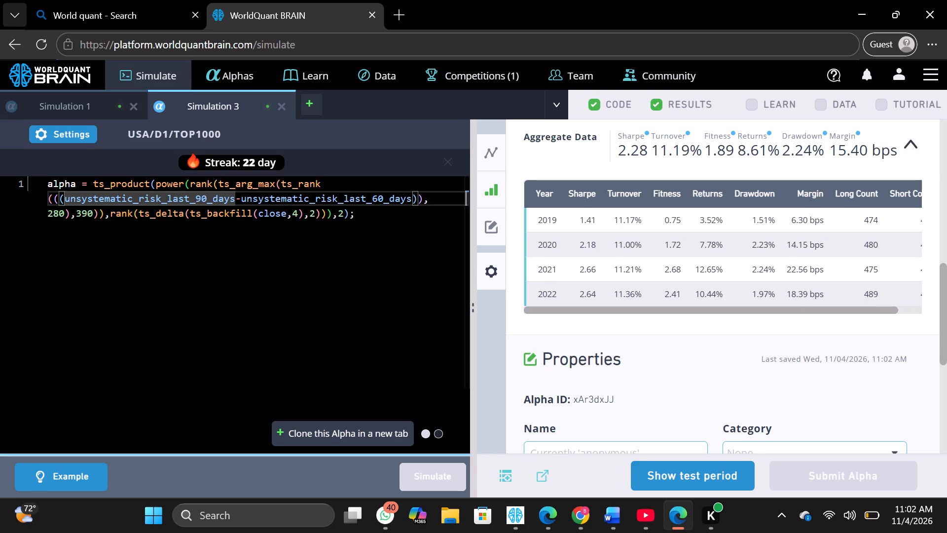
key("BackSpace")
key("BackSpace")
type("120")
key("BackSpace")
key("BackSpace")
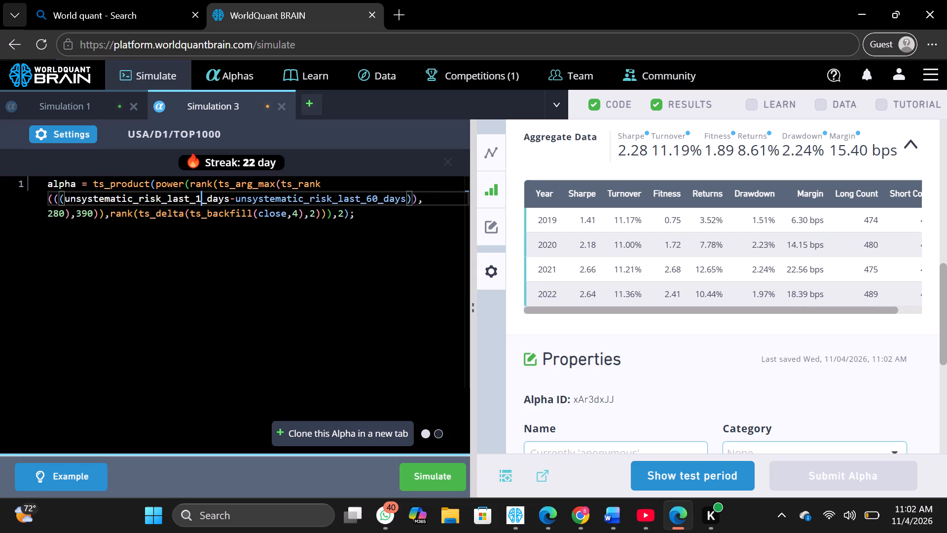
key("BackSpace")
type("30")
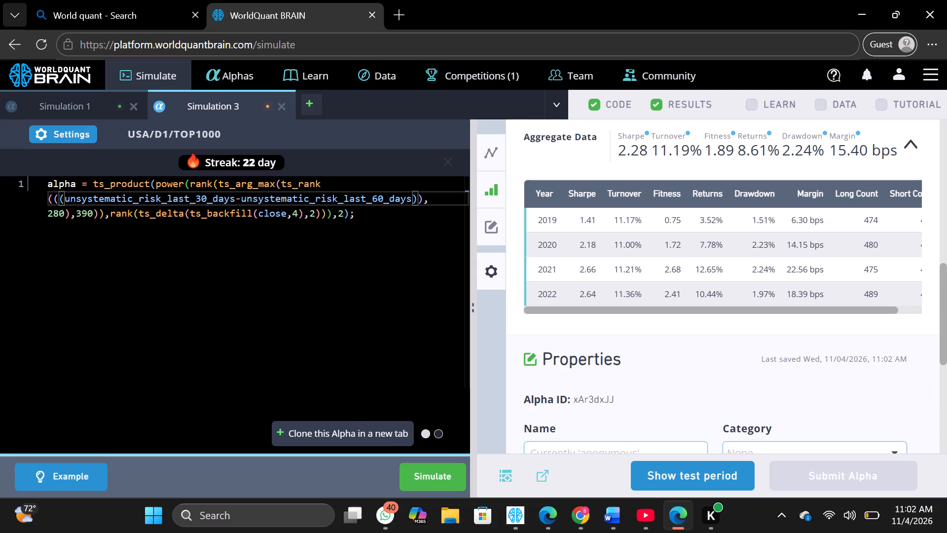
left_click(426, 474)
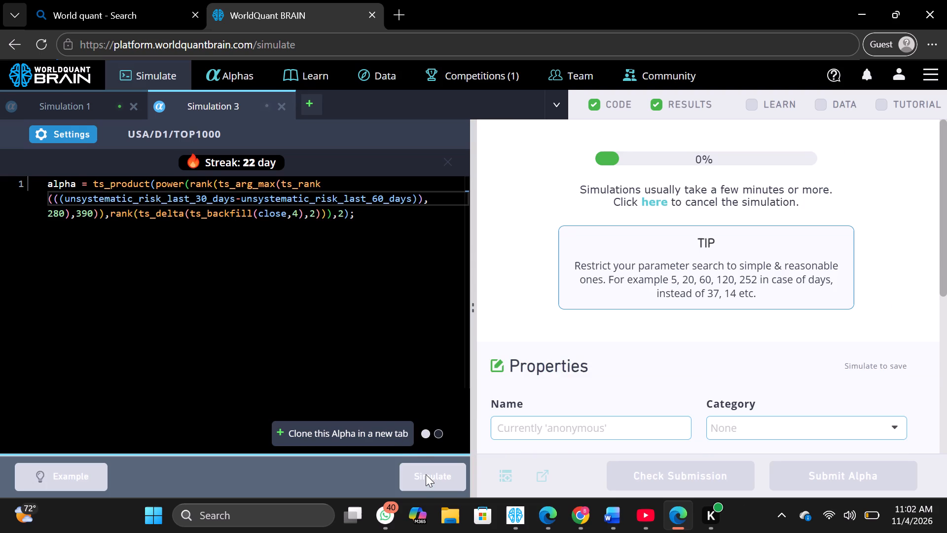
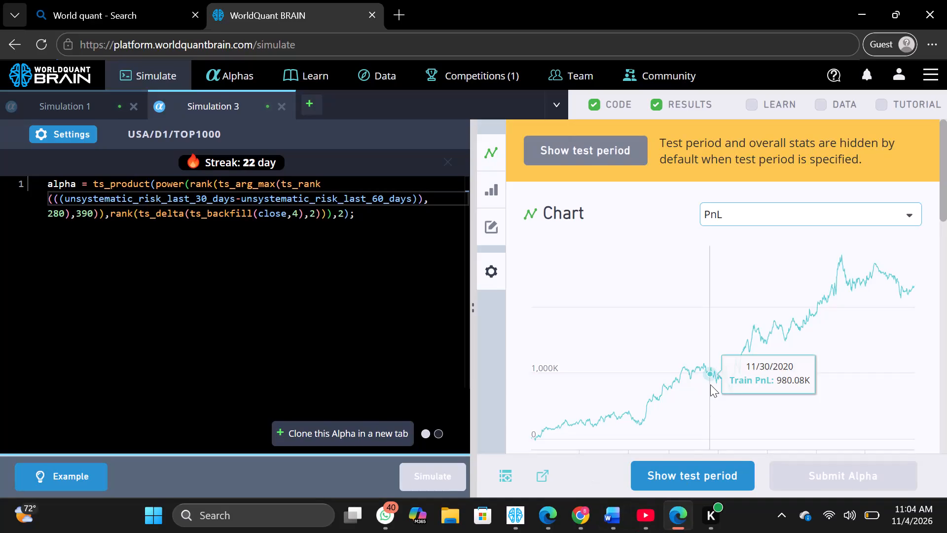
Change the first risk field in Simulation 3's alpha expression to unsystematic_risk_last_60_days.
scroll(710, 384, "down", 2)
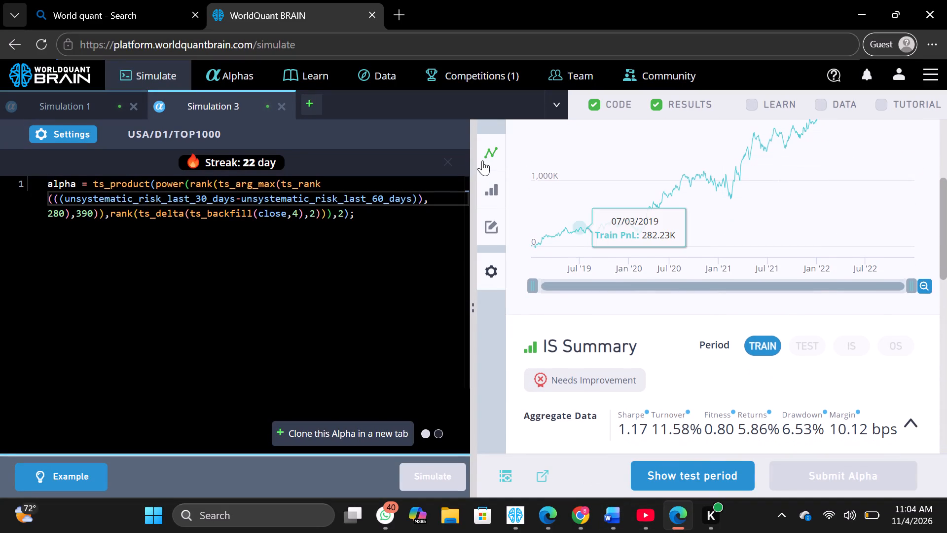
left_click(206, 197)
key("BackSpace")
key("BackSpace")
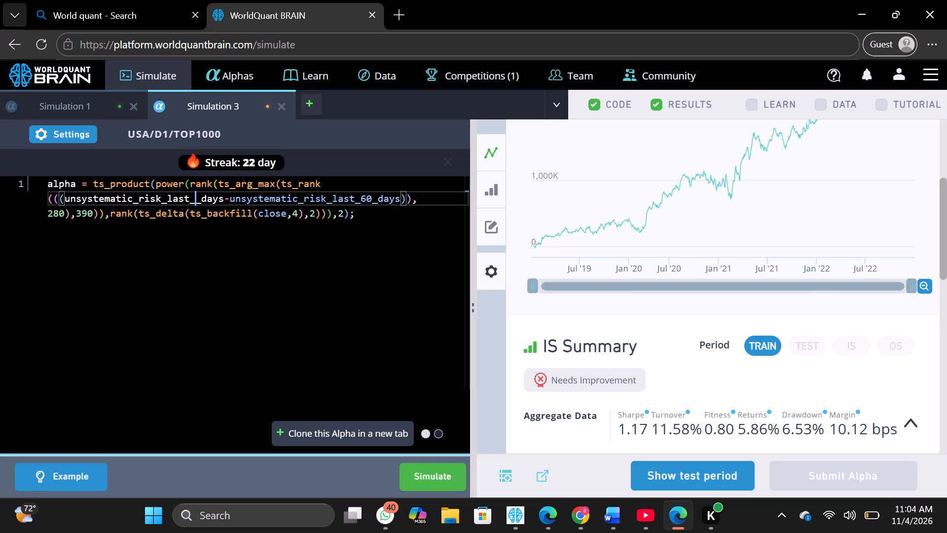
type("60")
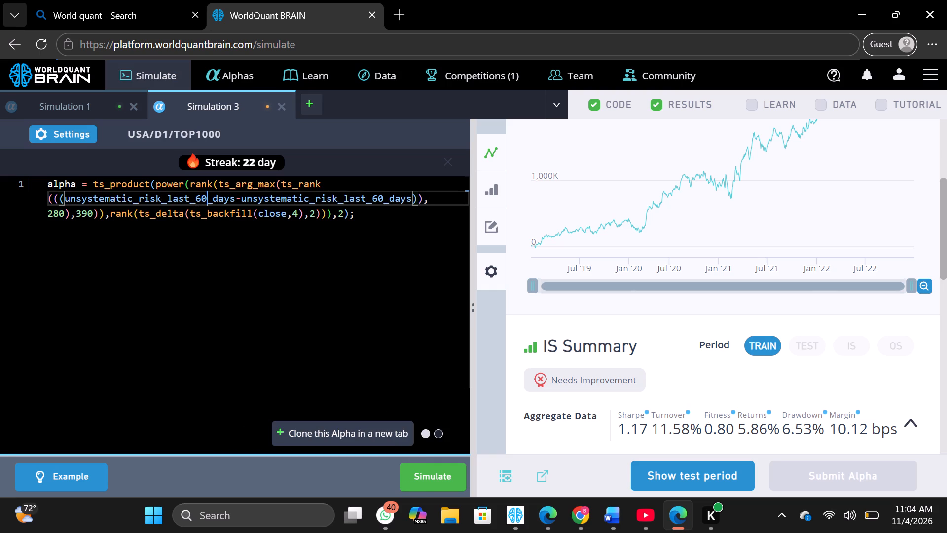
Set the ts_backfill window to 8 and the ts_delta window to 4 in the alpha, and rerun the simulation.
left_click(297, 214)
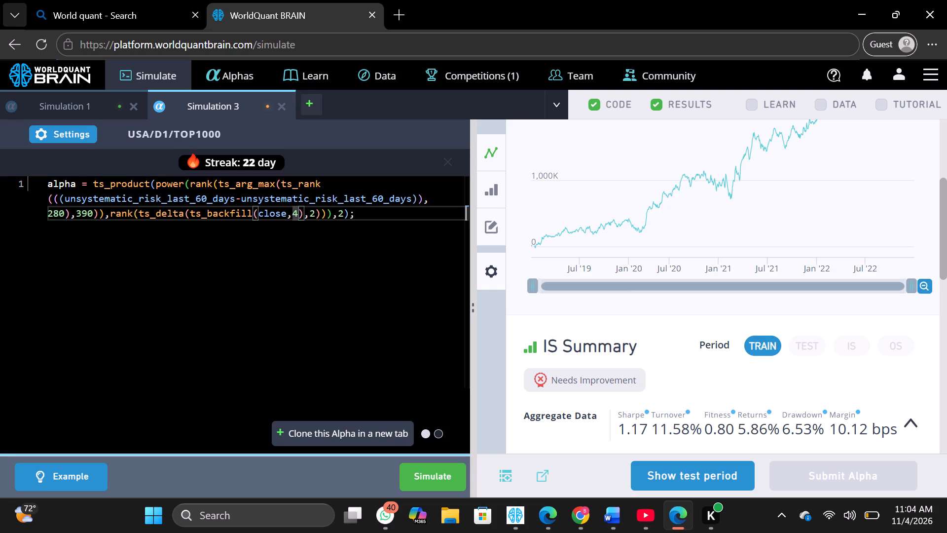
key("BackSpace")
key("8")
left_click(316, 211)
key("BackSpace")
key("4")
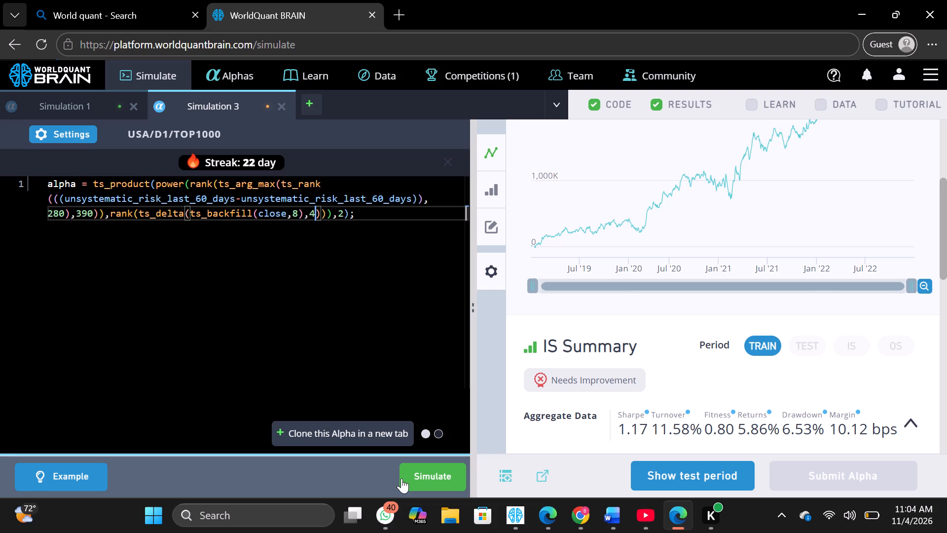
left_click(401, 478)
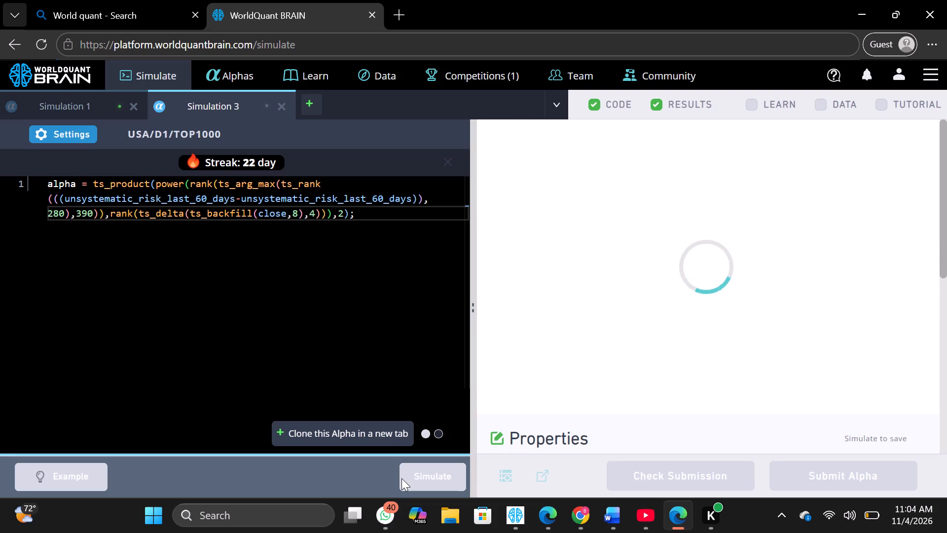
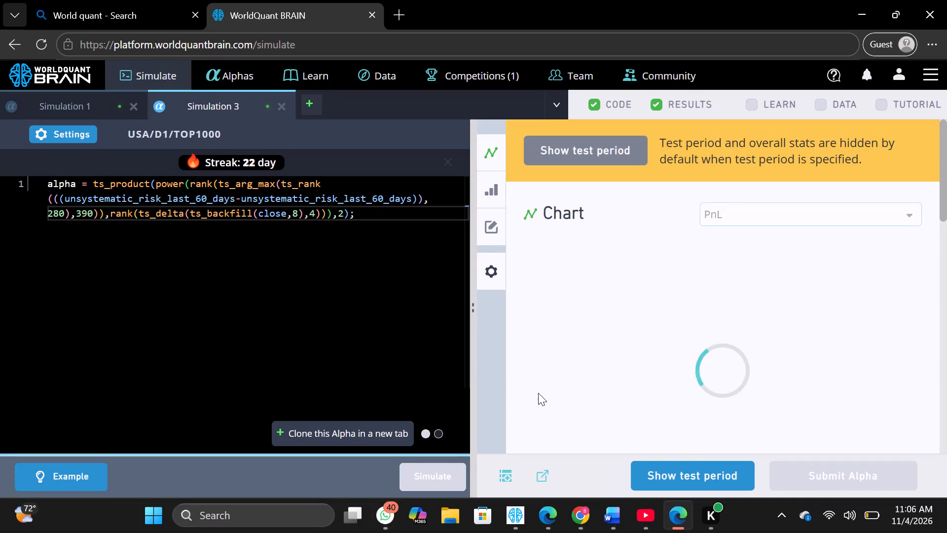
Check the IS Summary of the finished run, set Simulation 3's universe to TOP2000, and rerun the simulation.
scroll(538, 393, "down", 3)
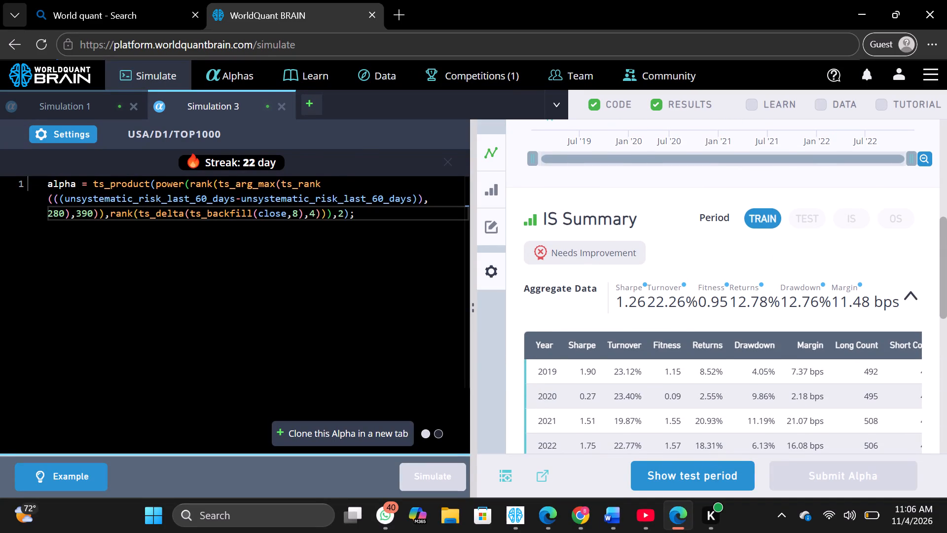
left_click(92, 138)
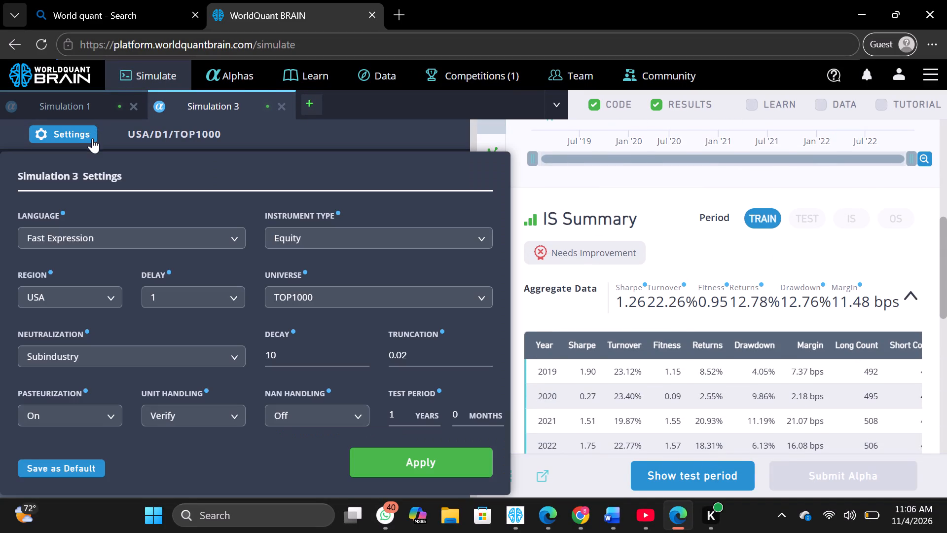
left_click(436, 300)
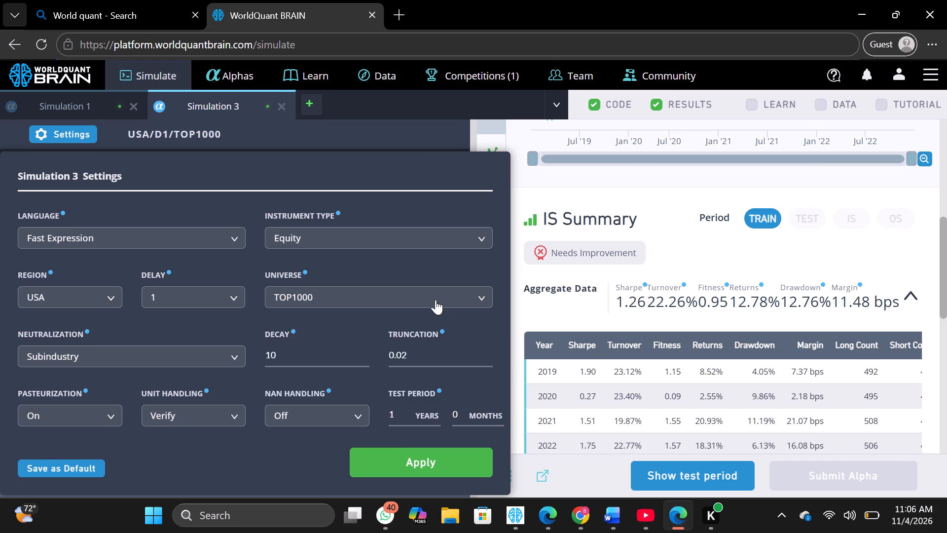
left_click(409, 343)
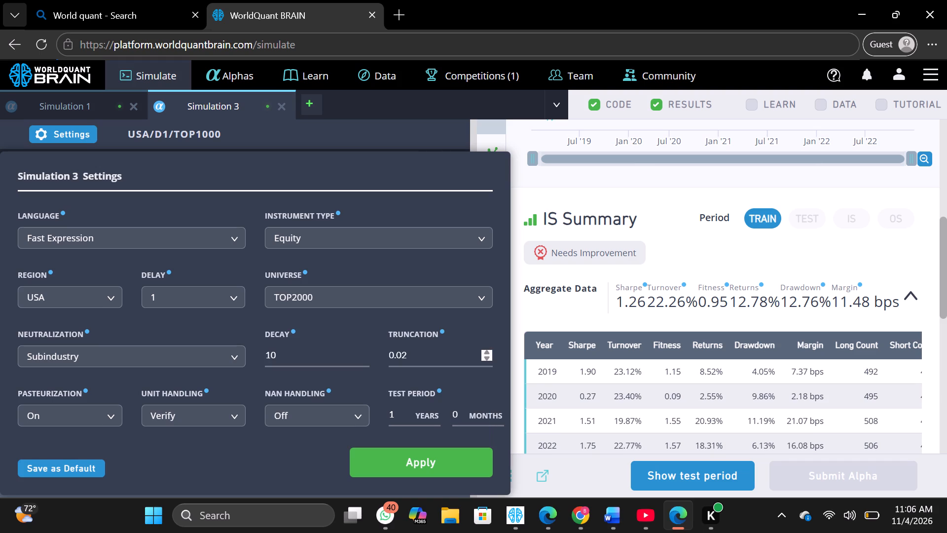
left_click(412, 346)
left_click(439, 455)
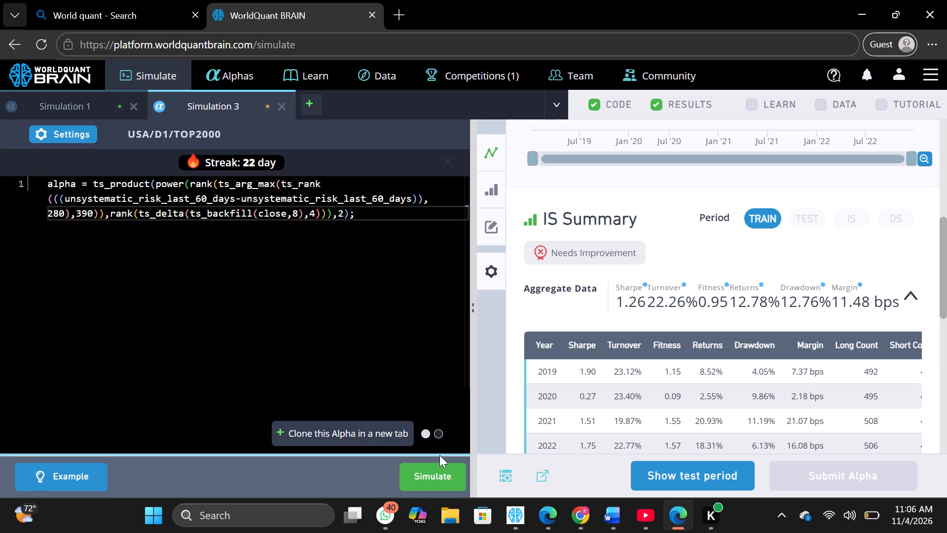
left_click(439, 470)
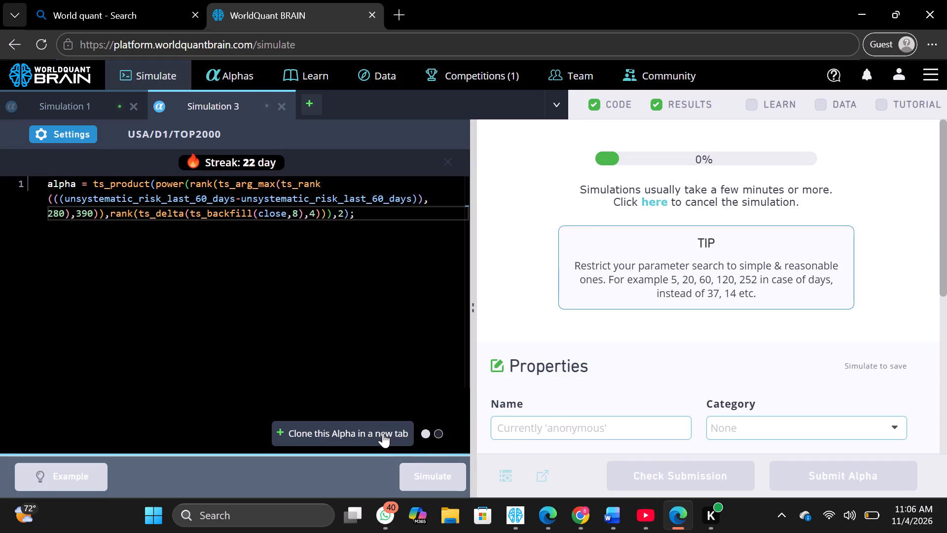
Clone the alpha into a new simulation, set its universe to TOP3000, and run it.
left_click(382, 431)
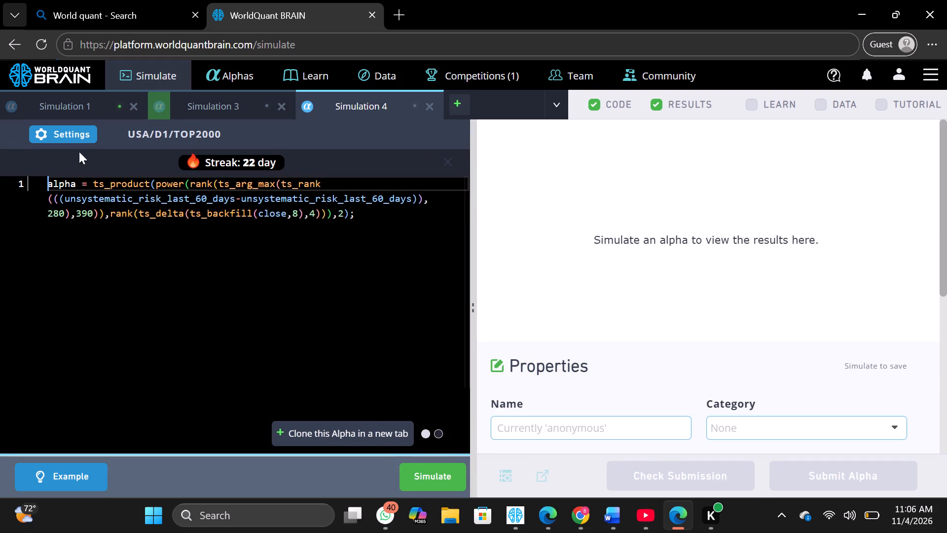
left_click(85, 139)
left_click(387, 298)
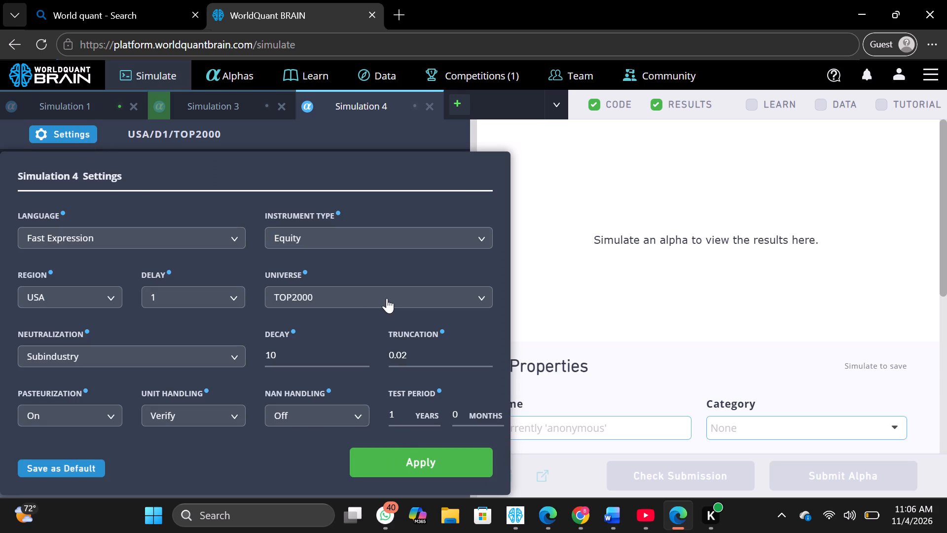
left_click(394, 327)
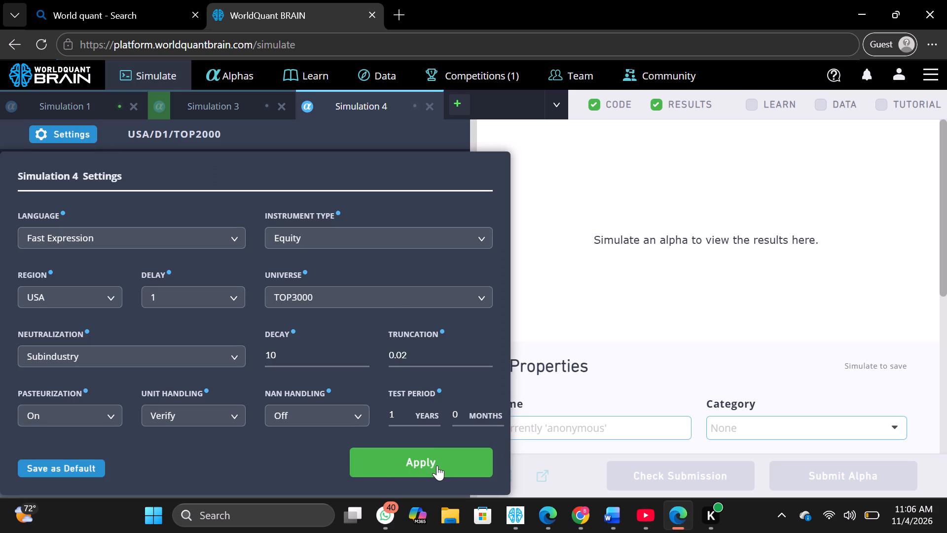
left_click(437, 465)
left_click(437, 465)
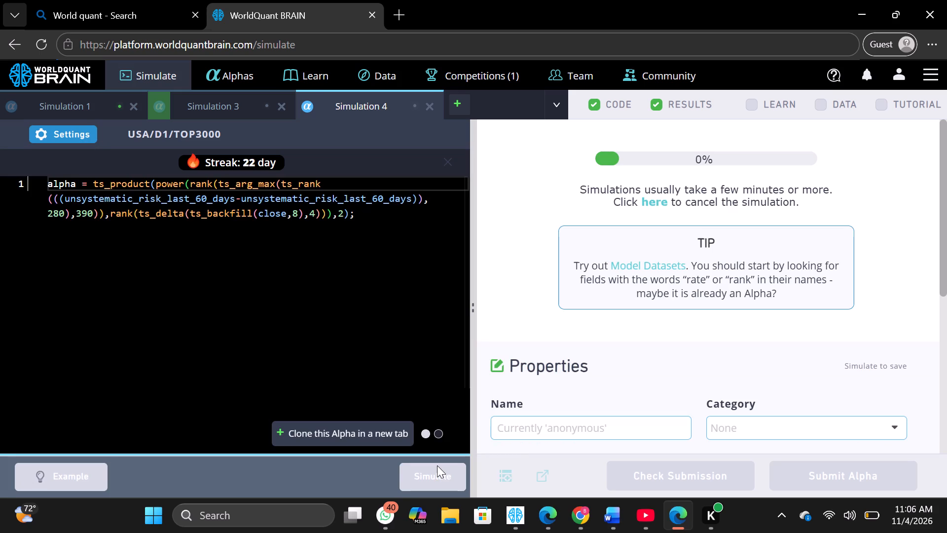
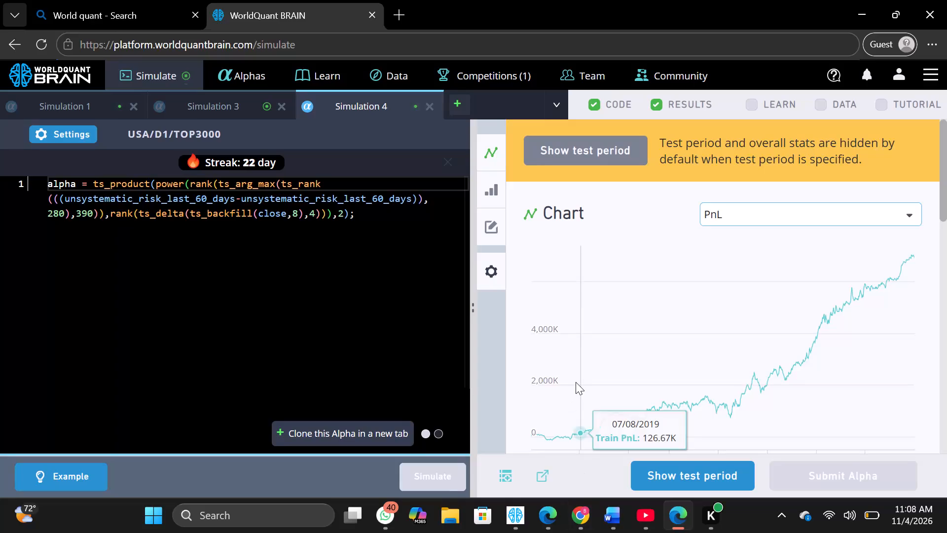
Check the IS Summary of the finished TOP3000 run in Simulation 4.
scroll(576, 382, "down", 2)
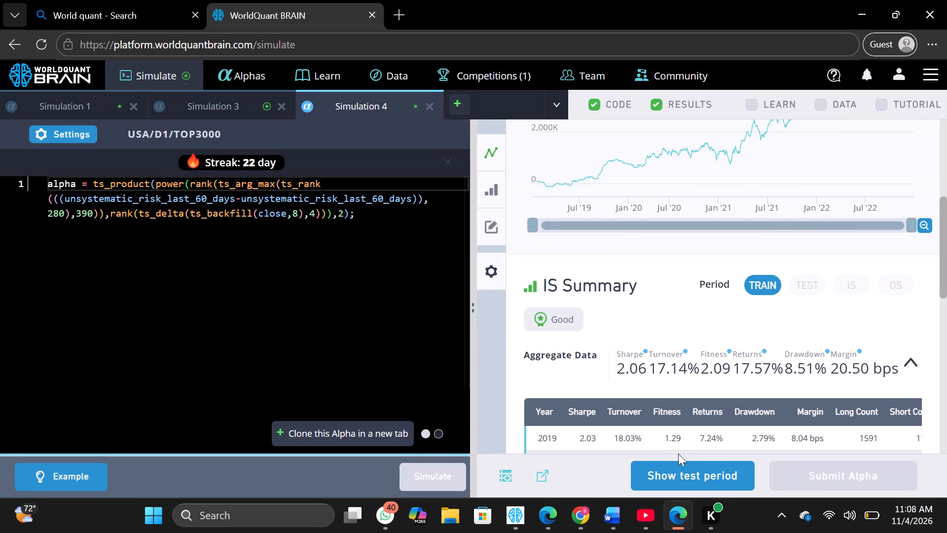
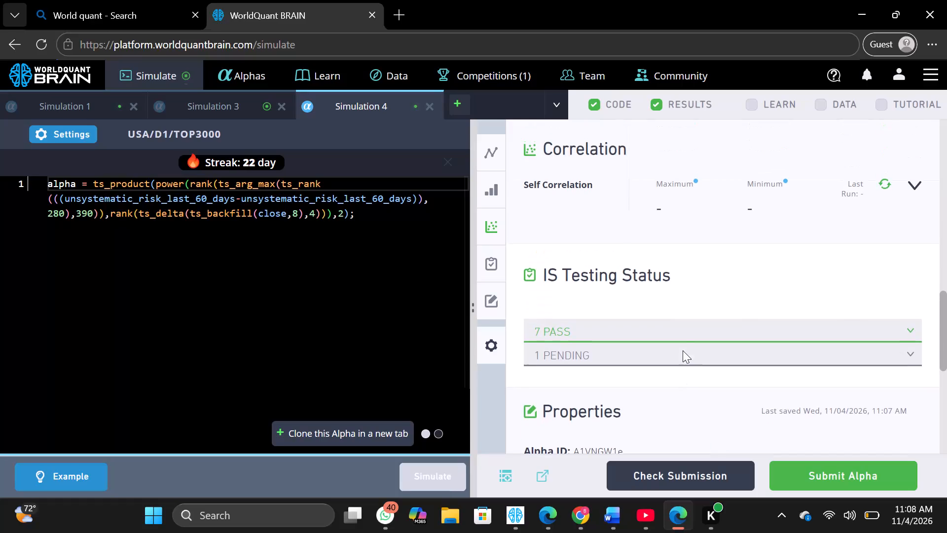
Run the self-correlation calculation for the alpha in Simulation 4.
left_click(914, 193)
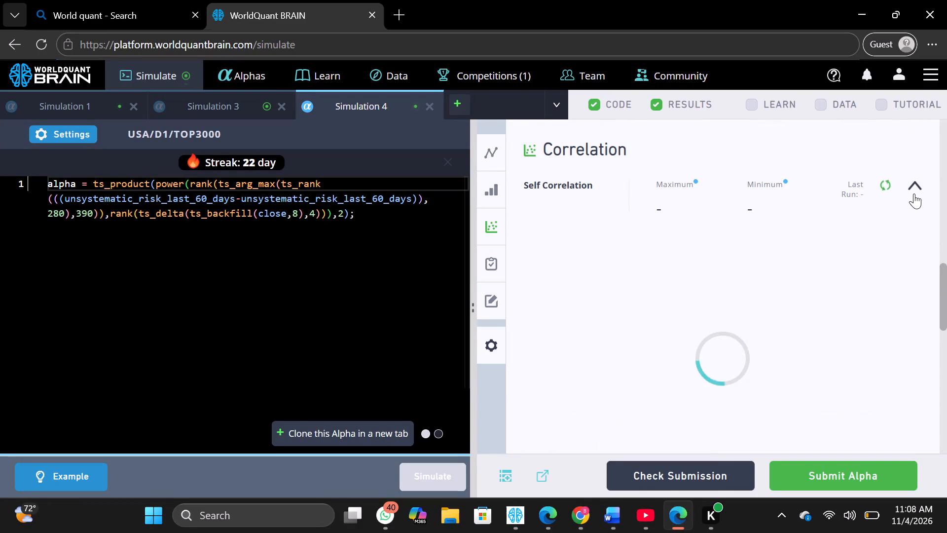
Examine the PnL chart and IS Summary of the finished TOP2000 run in Simulation 3.
left_click(224, 111)
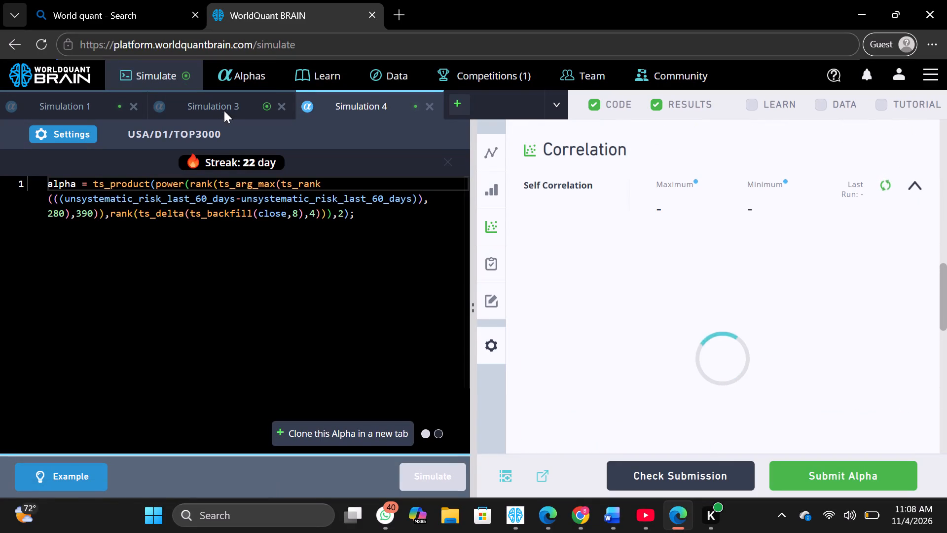
scroll(610, 152, "up", 1)
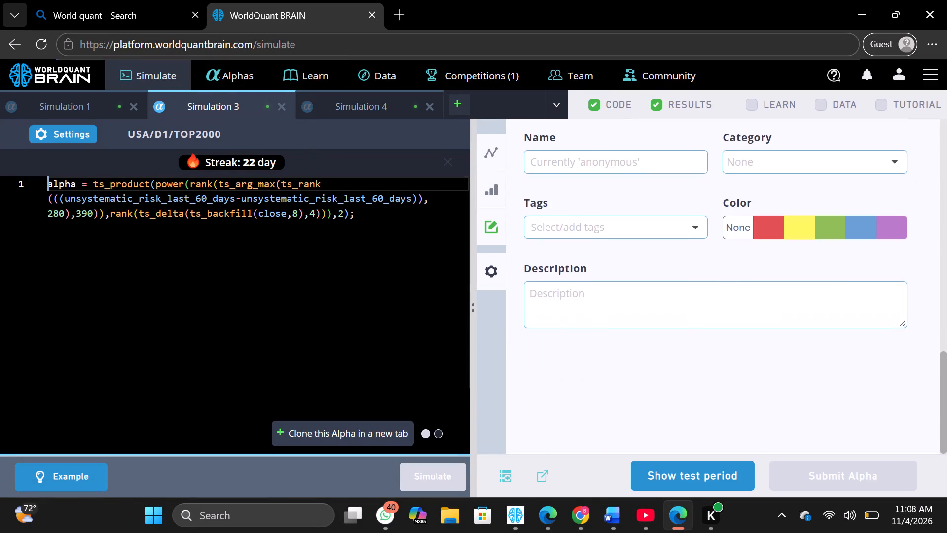
scroll(610, 152, "up", 5)
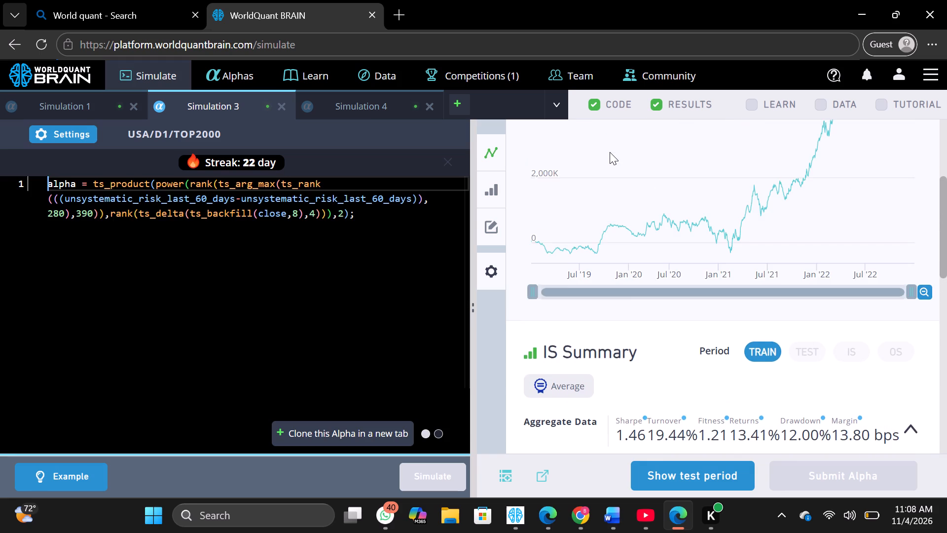
scroll(610, 152, "up", 3)
scroll(610, 152, "down", 3)
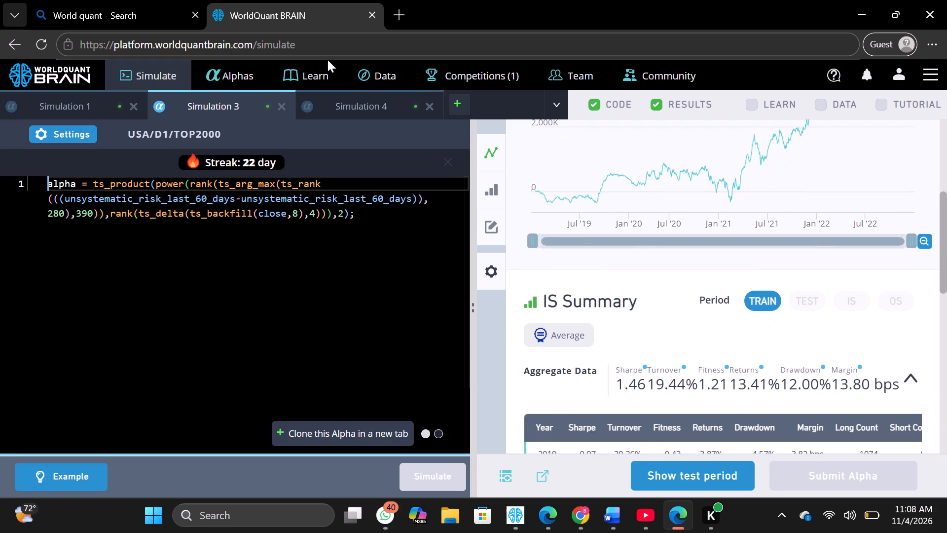
Set Simulation 3's neutralization to Industry, apply the settings and rerun the simulation.
left_click(51, 129)
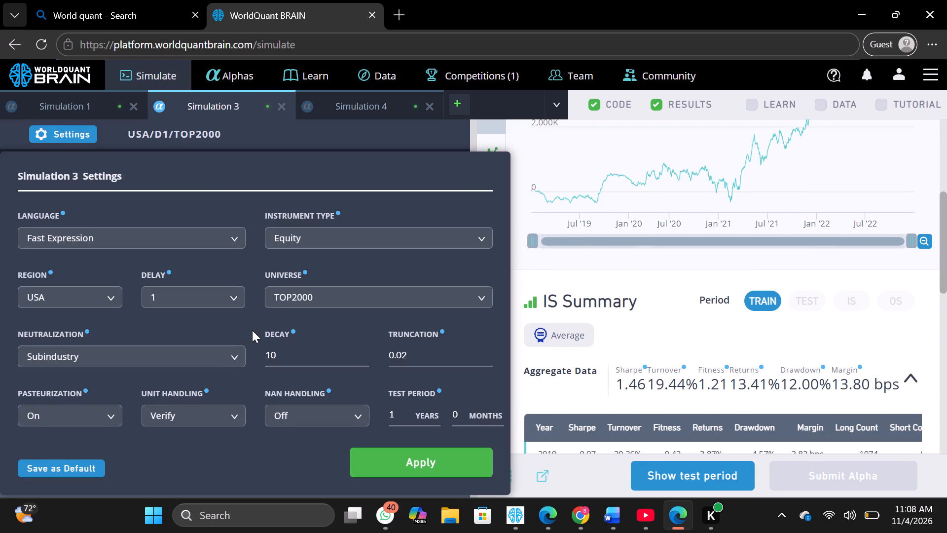
left_click(236, 358)
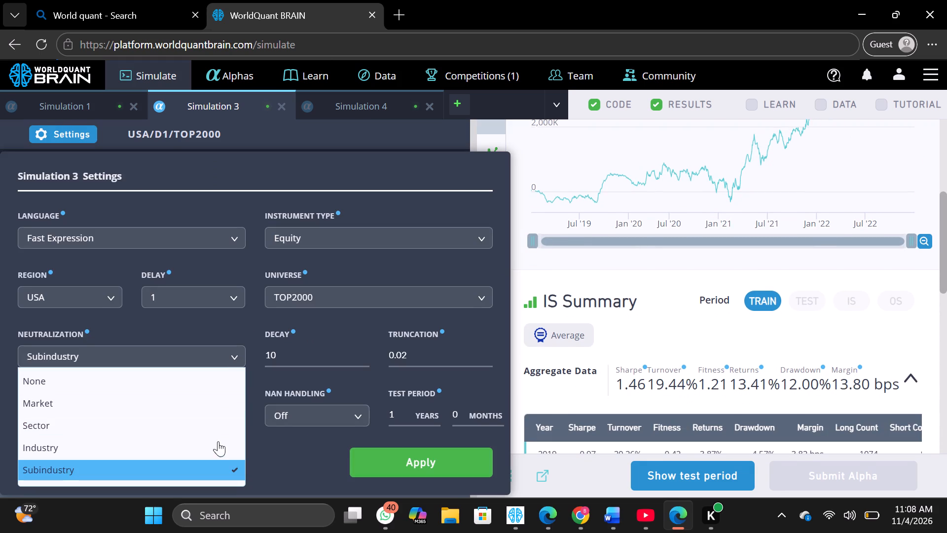
left_click(218, 451)
left_click(410, 461)
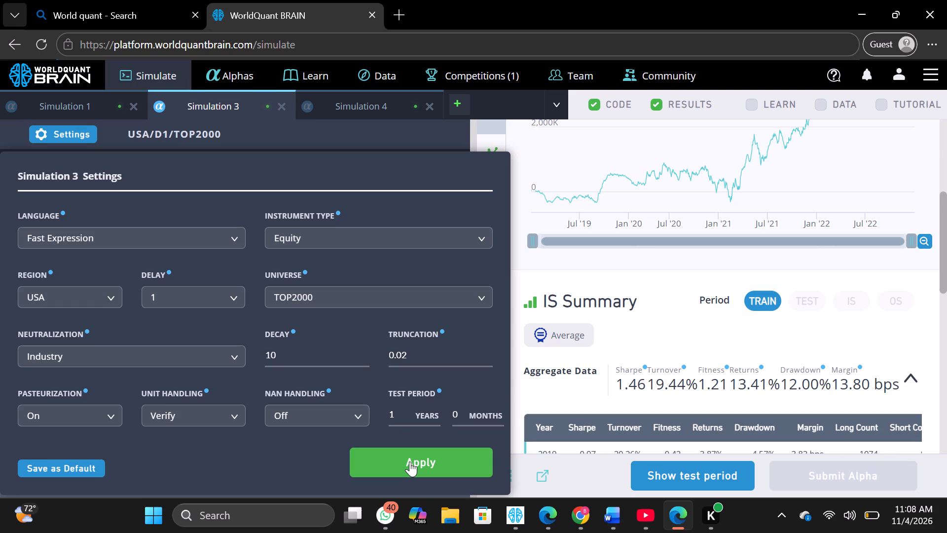
left_click(427, 487)
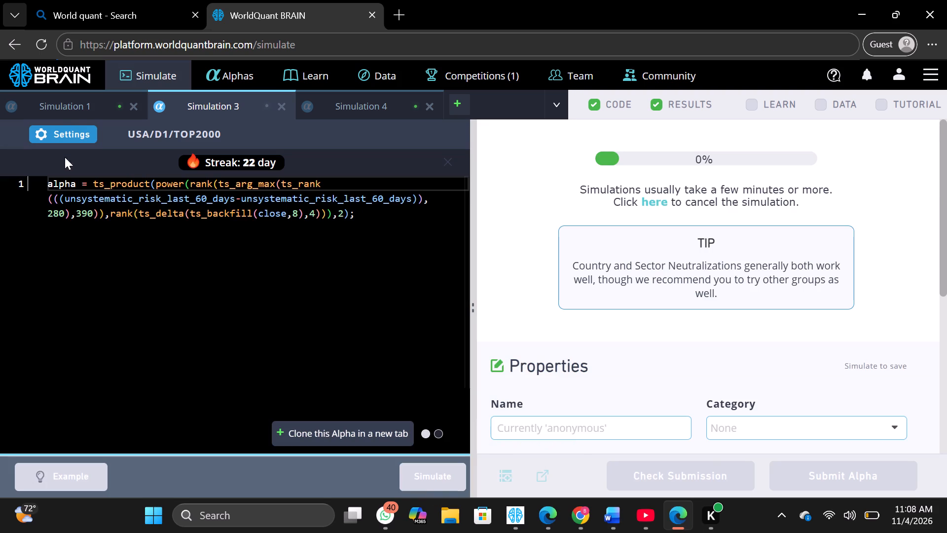
Compare the yearly IS Summary and self-correlation of Simulation 1 with those of Simulation 4.
left_click(63, 116)
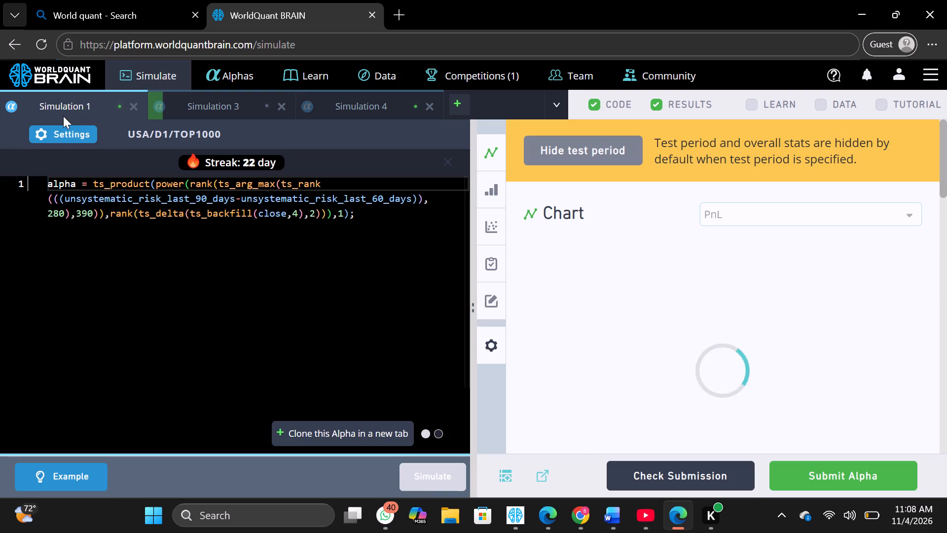
scroll(662, 270, "down", 3)
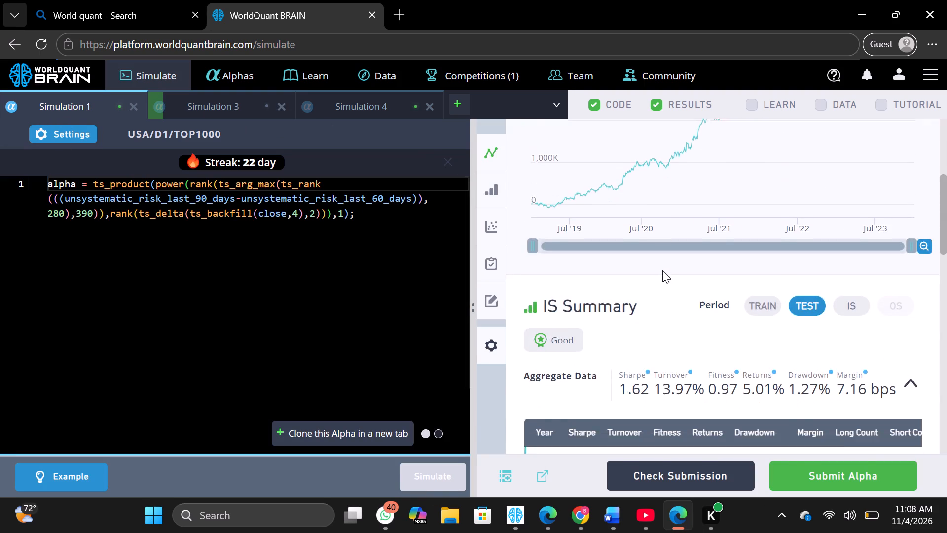
scroll(662, 270, "down", 2)
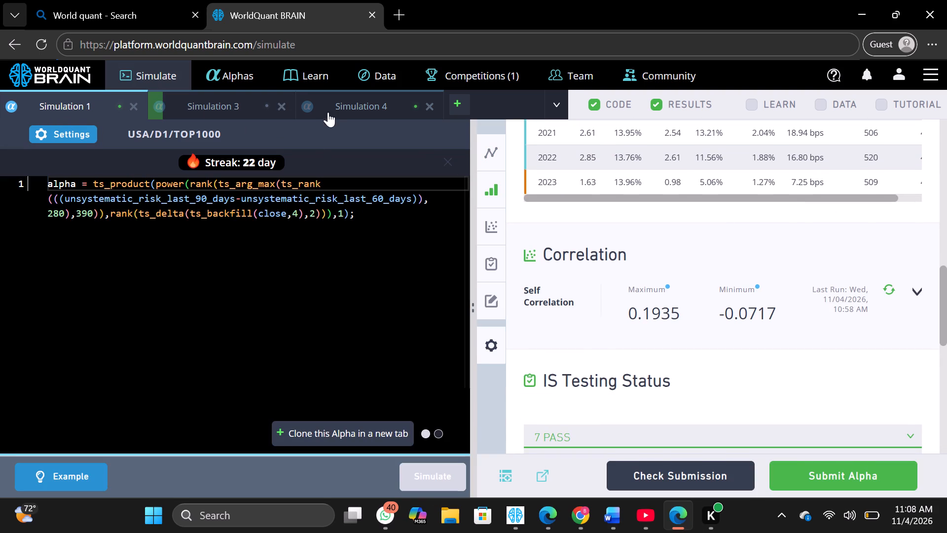
left_click(336, 102)
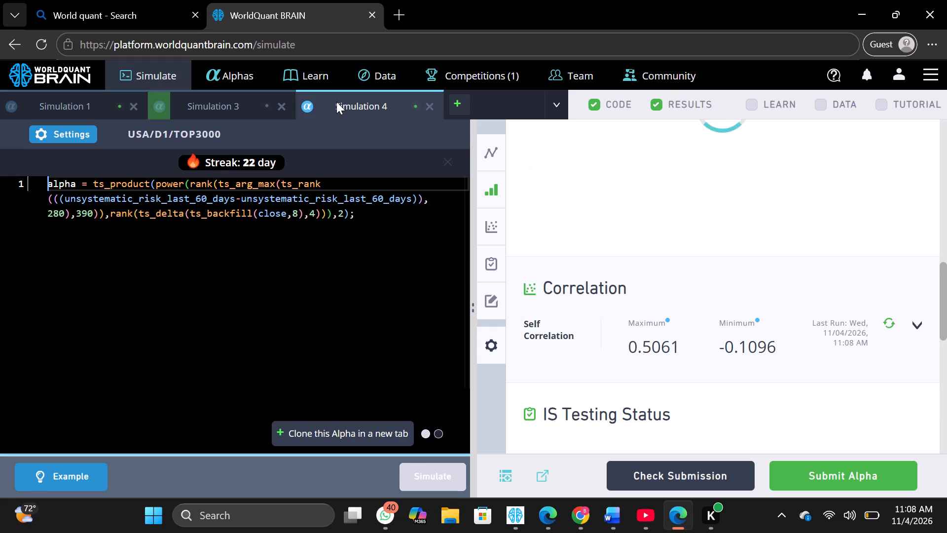
scroll(674, 344, "up", 1)
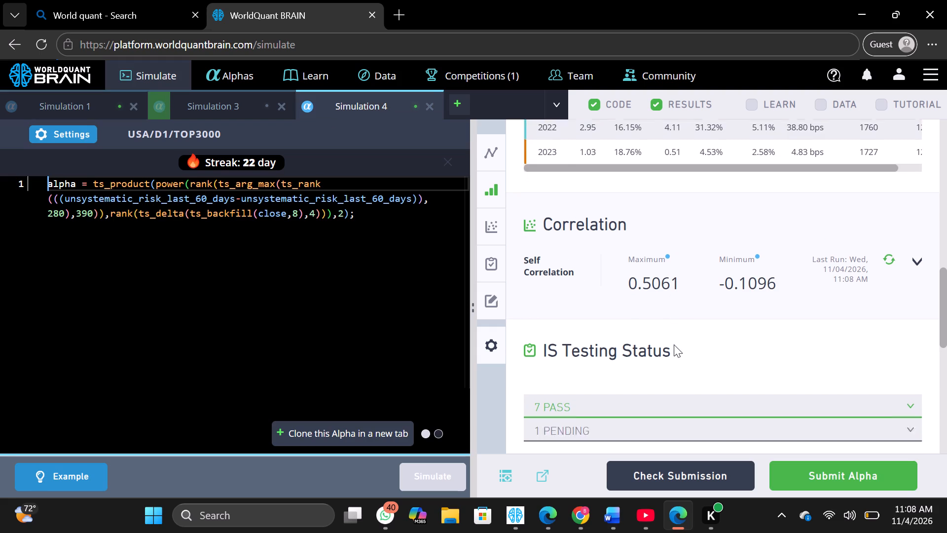
scroll(674, 344, "up", 1)
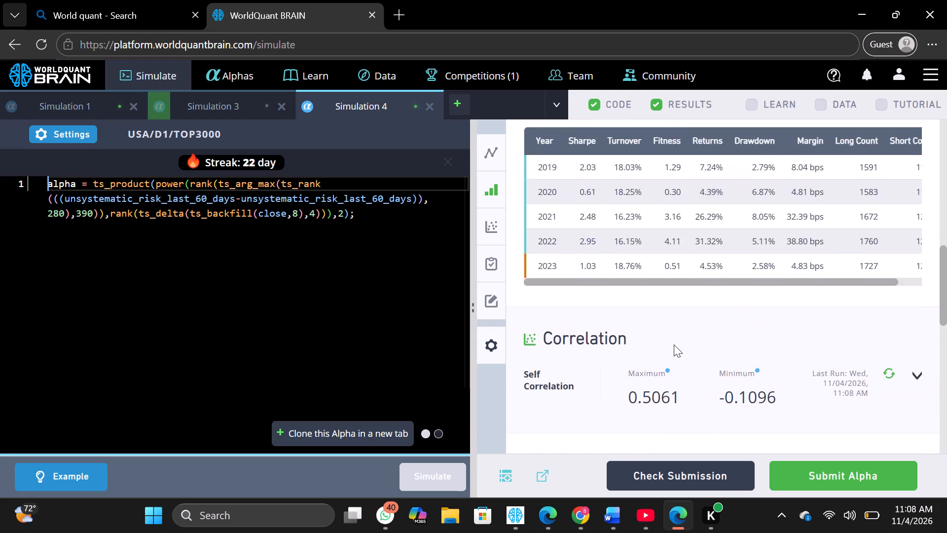
scroll(674, 344, "up", 3)
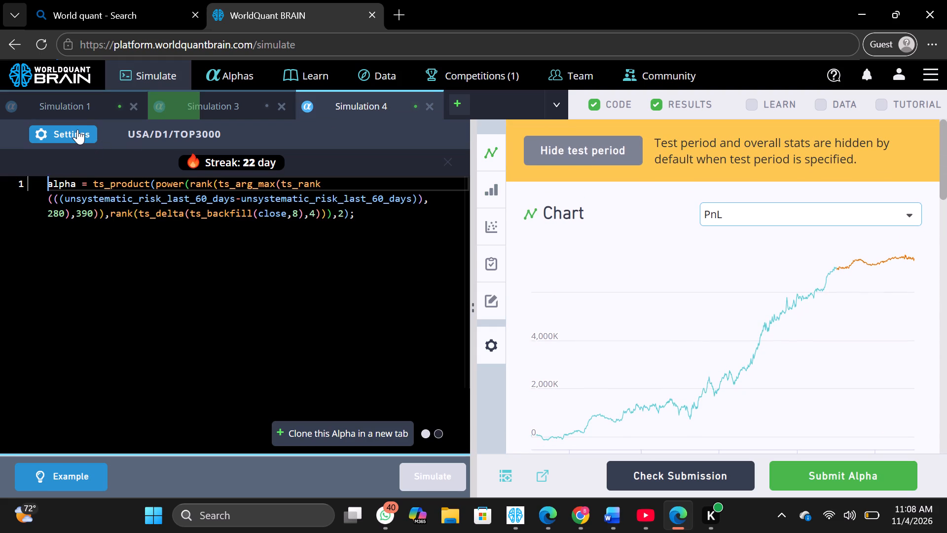
Set the truncation in Simulation 4's settings to 0.08.
left_click(77, 129)
left_click(228, 354)
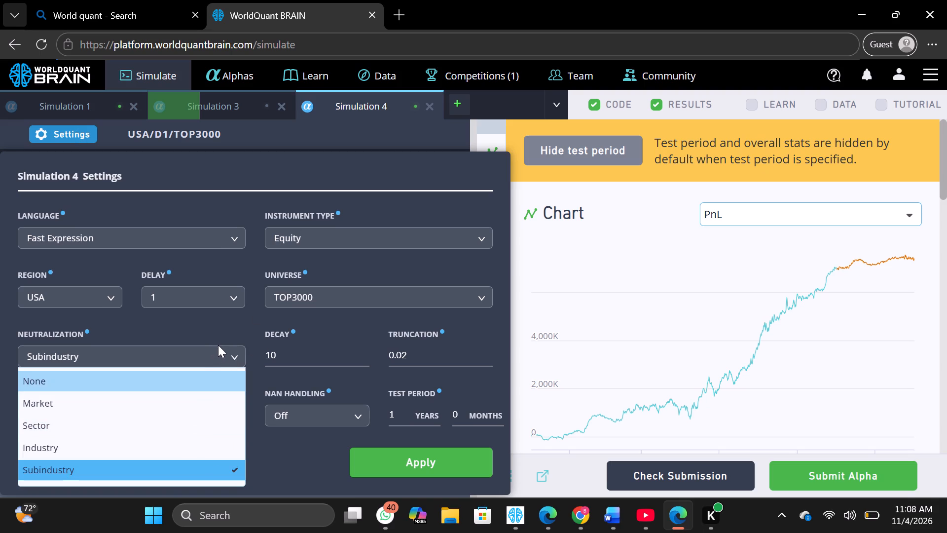
left_click(425, 355)
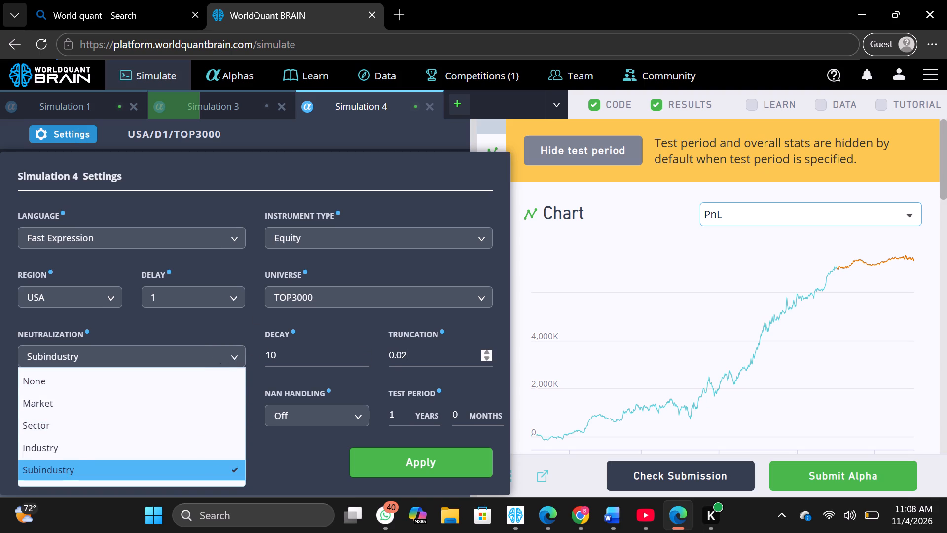
key("BackSpace")
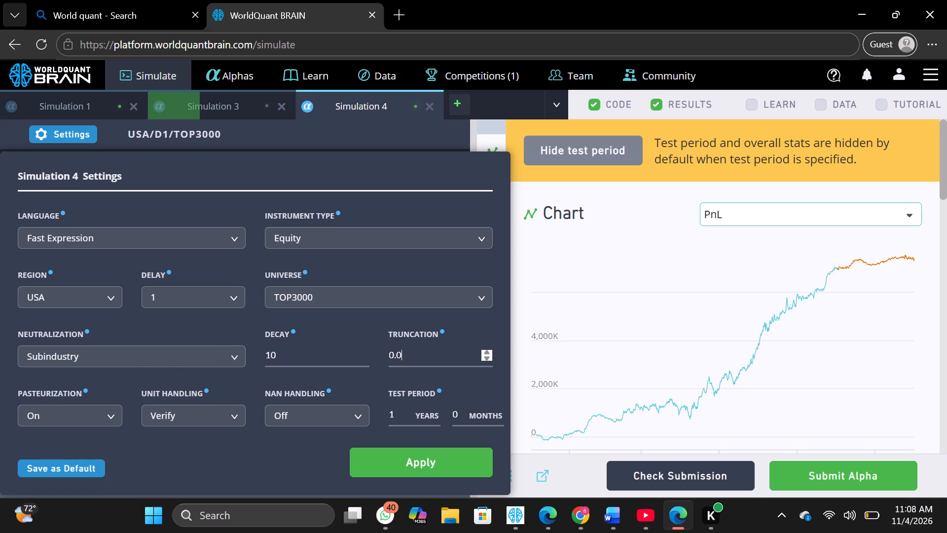
key("8")
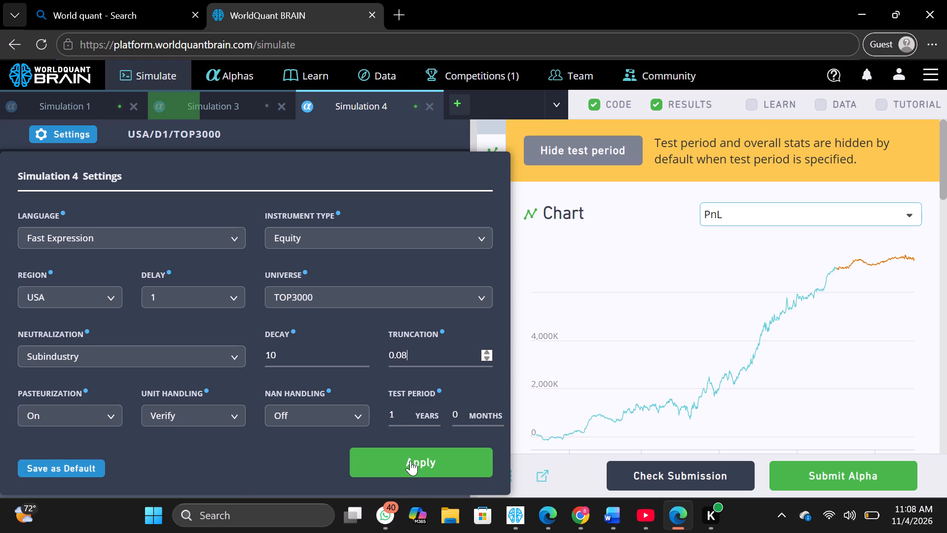